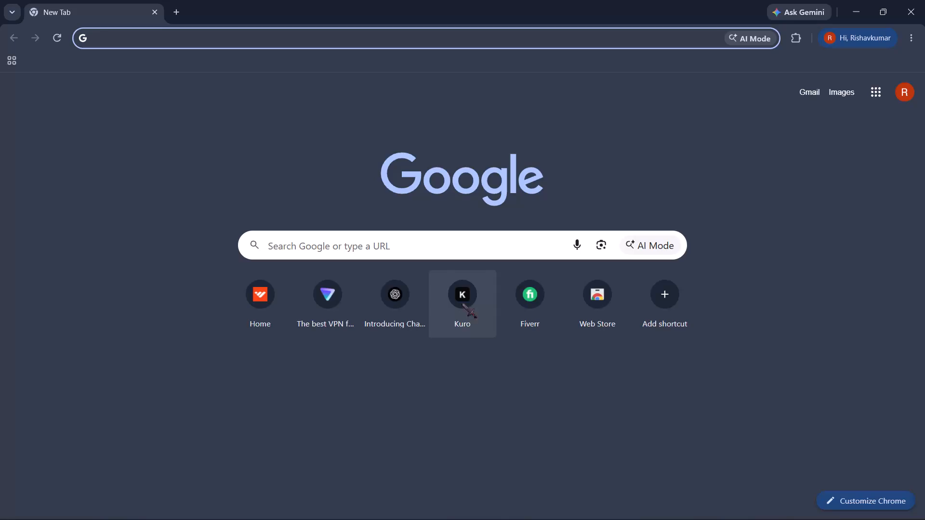
# Search the web for canva and open the result for logging into the Canva account.
pyautogui.click(392, 244)
pyautogui.click(290, 262)
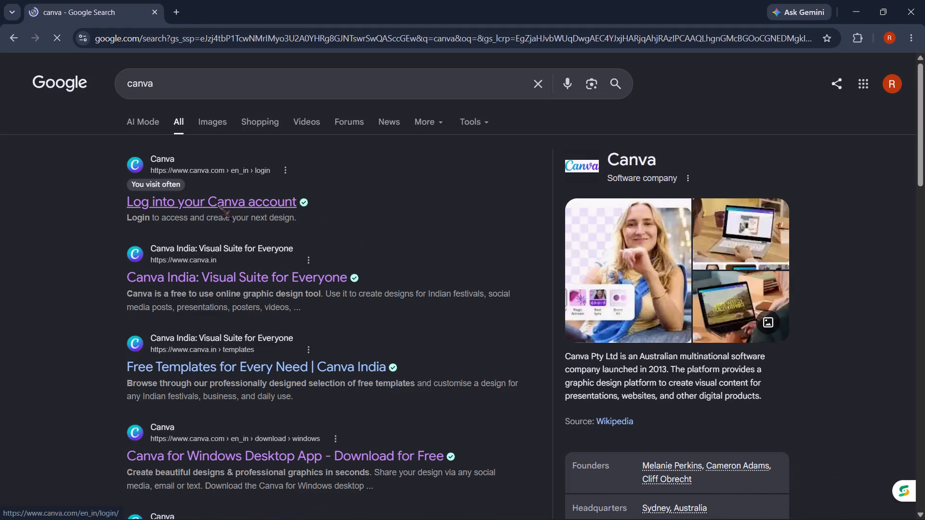
pyautogui.click(217, 205)
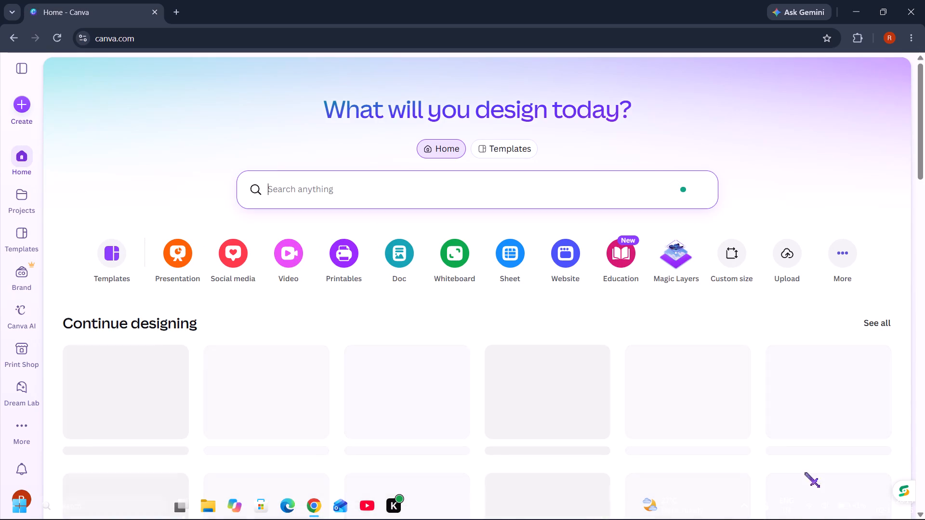
# Find the Red and White Modern New Song Youtube Thumbnail among the suggested templates and open it for customising.
pyautogui.scroll(-2, 337, 343)
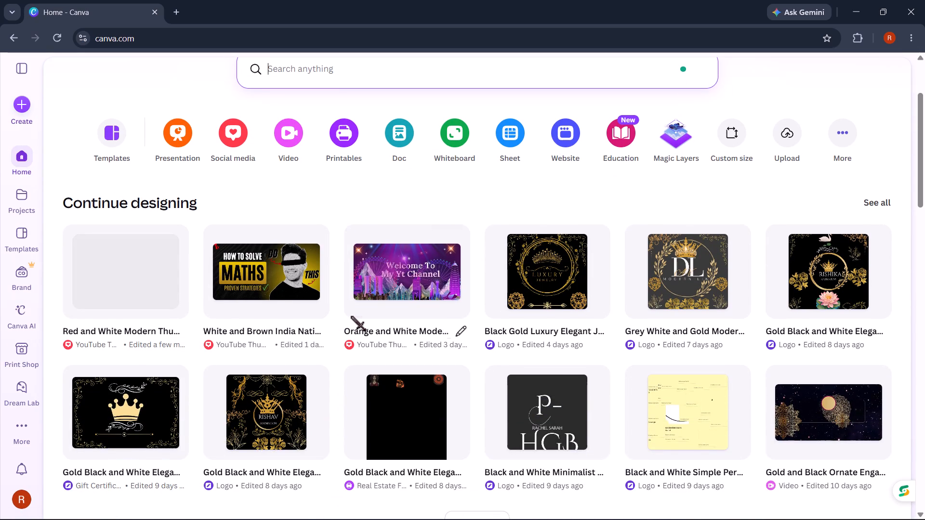
pyautogui.scroll(-8, 351, 316)
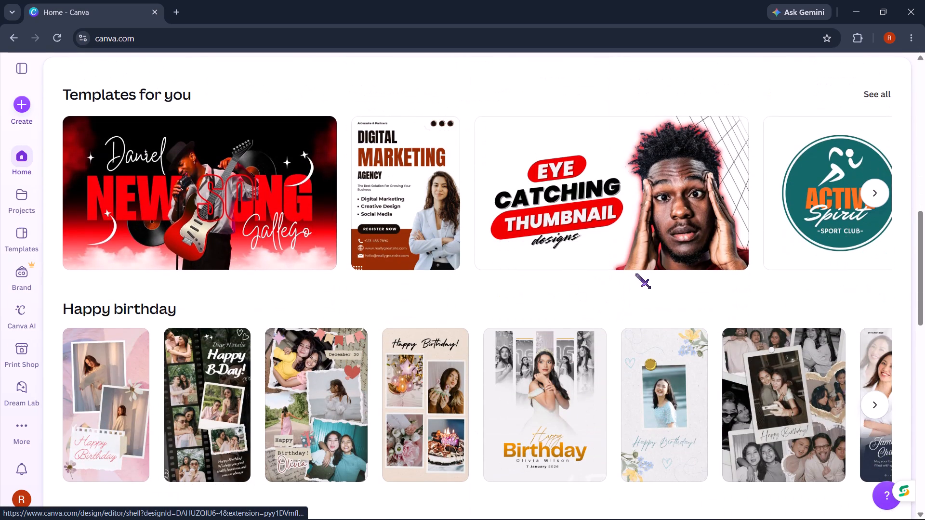
pyautogui.click(242, 207)
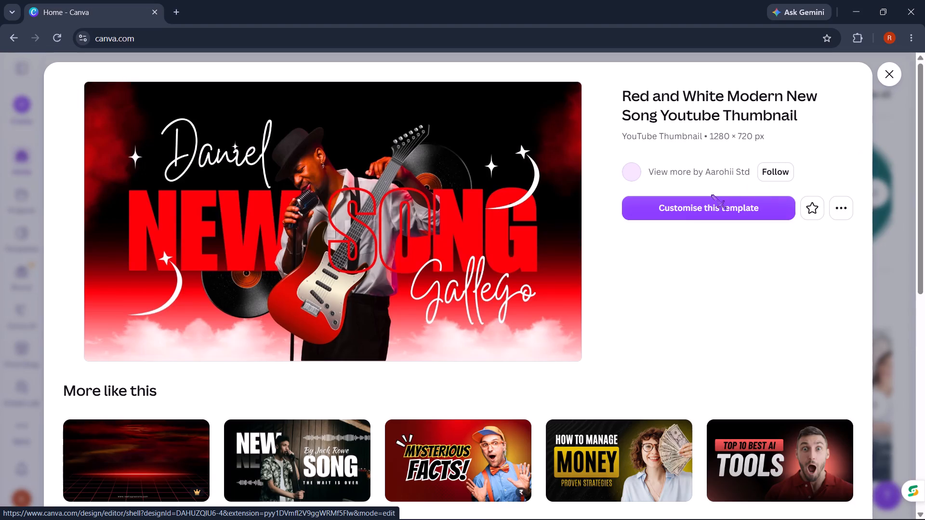
pyautogui.click(677, 212)
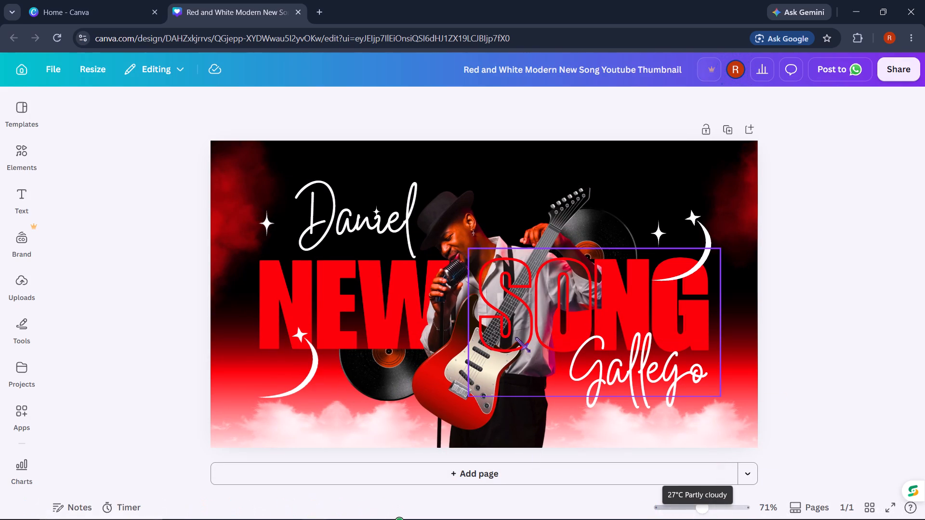
# Shift the outlined SONG text slightly to the right and the Gallego text slightly down on the thumbnail.
pyautogui.moveTo(554, 312); pyautogui.dragTo(575, 318)
pyautogui.click(570, 316)
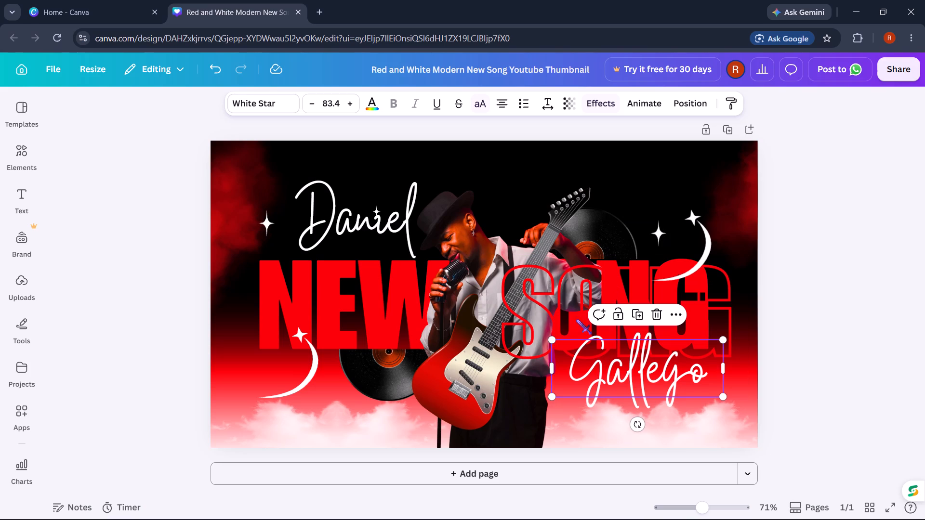
pyautogui.moveTo(654, 364); pyautogui.dragTo(659, 376)
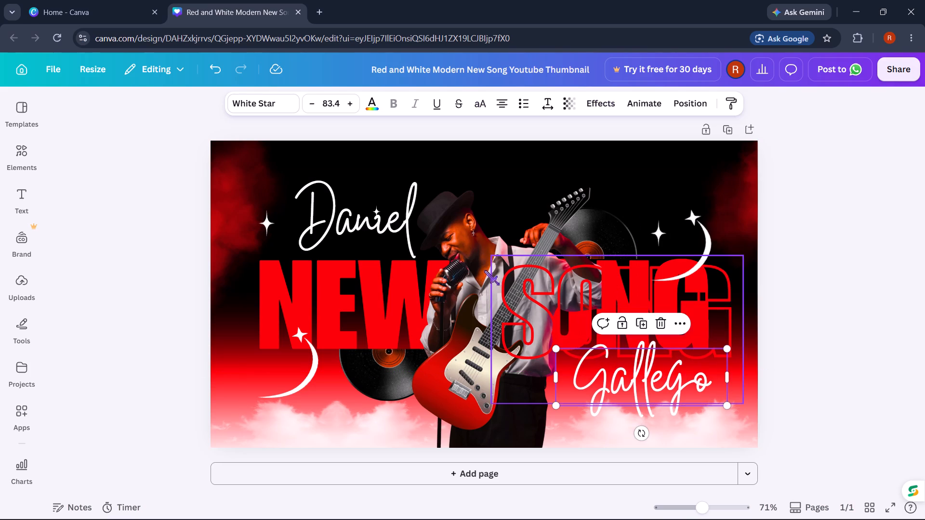
pyautogui.moveTo(553, 301); pyautogui.dragTo(540, 299)
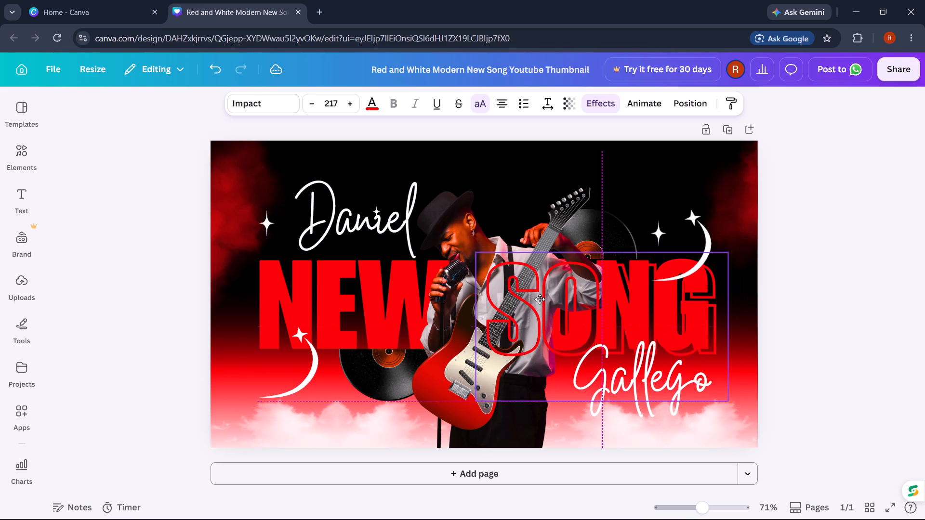
pyautogui.moveTo(540, 299); pyautogui.dragTo(535, 294)
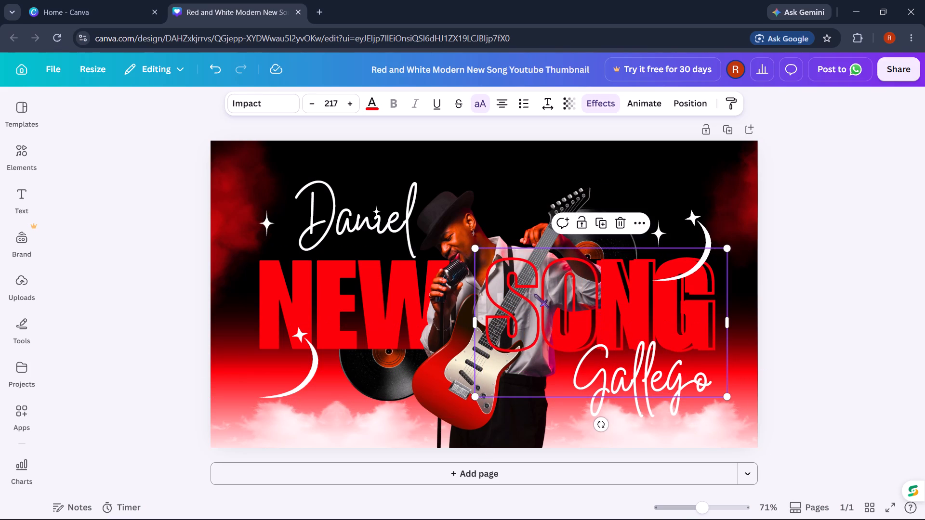
# Reposition the solid red NEW SONG headline so its SONG letters line up with the outlined SONG text.
pyautogui.moveTo(390, 301); pyautogui.dragTo(59, 278)
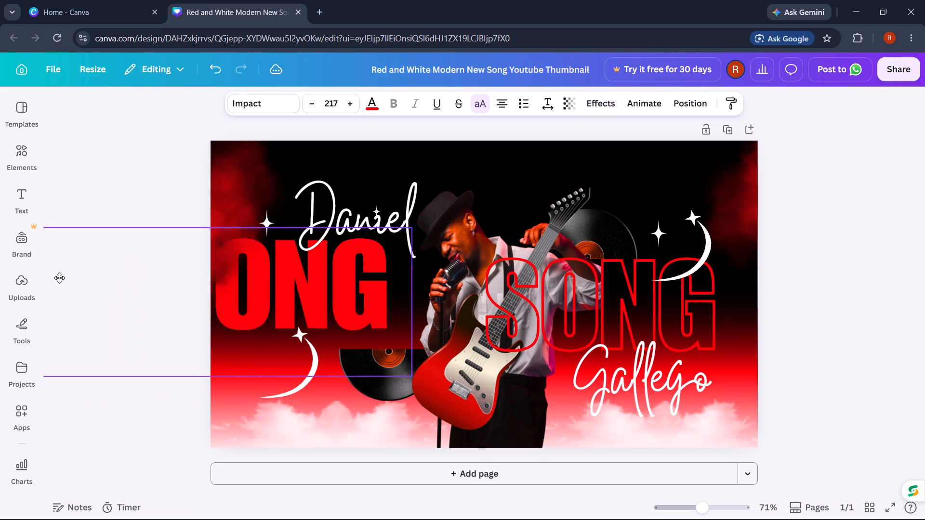
pyautogui.moveTo(59, 278); pyautogui.dragTo(421, 301)
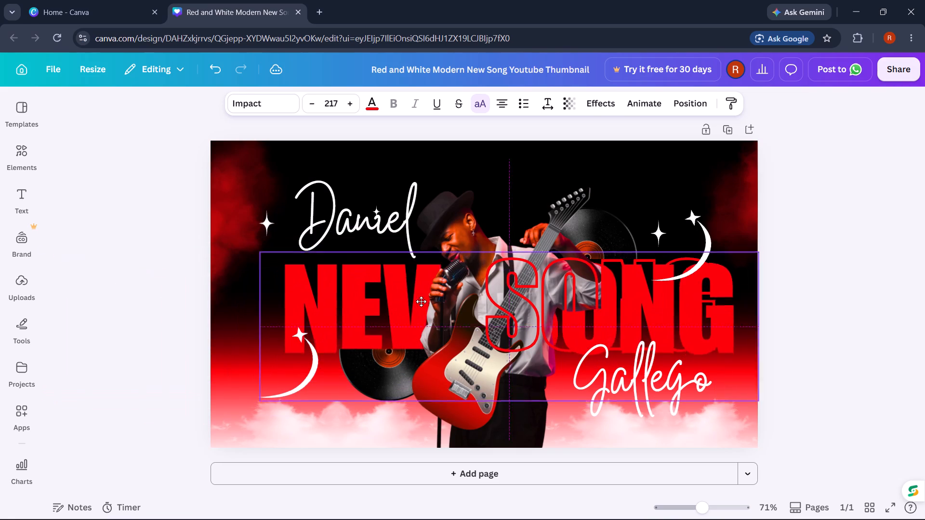
pyautogui.moveTo(421, 301); pyautogui.dragTo(409, 302)
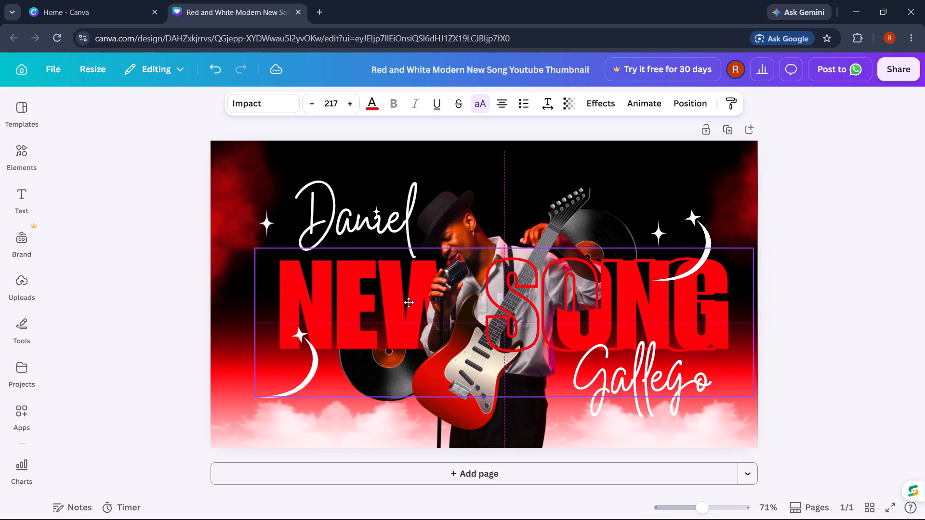
pyautogui.moveTo(409, 302); pyautogui.dragTo(395, 299)
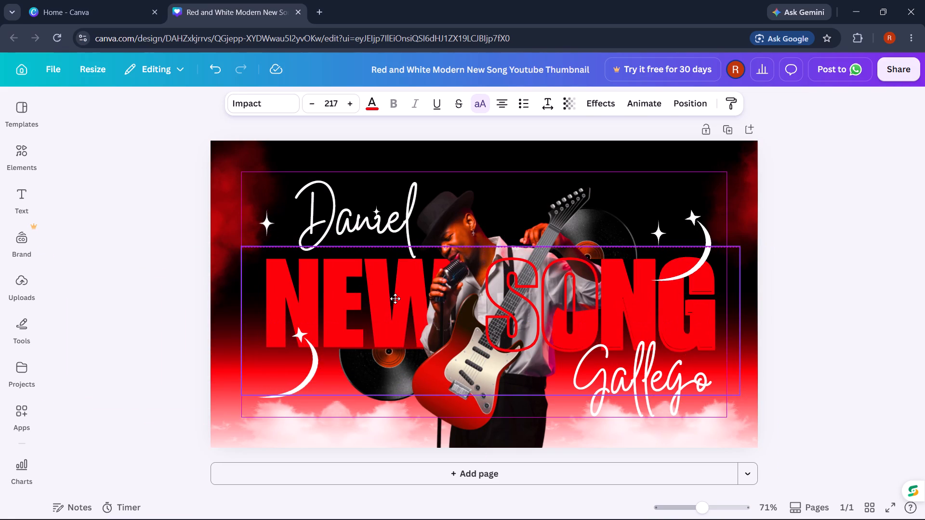
pyautogui.moveTo(395, 299); pyautogui.dragTo(395, 301)
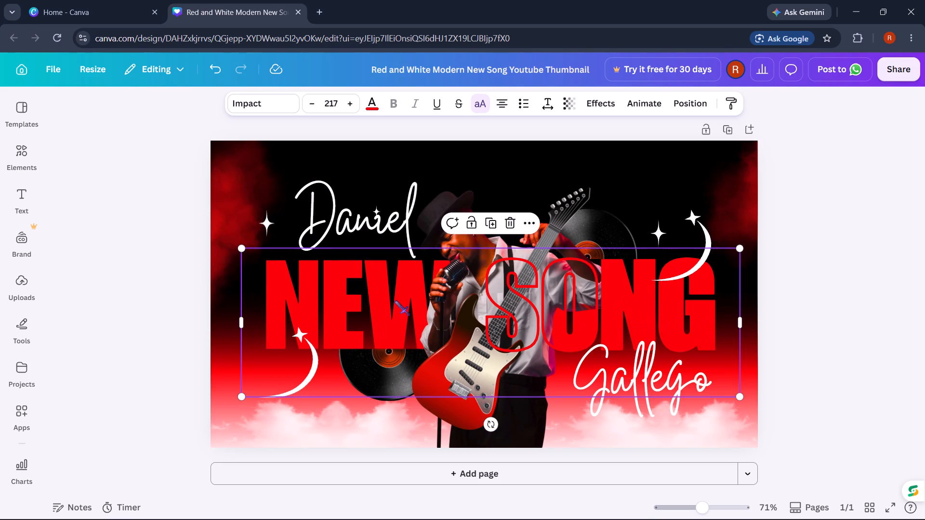
pyautogui.click(859, 216)
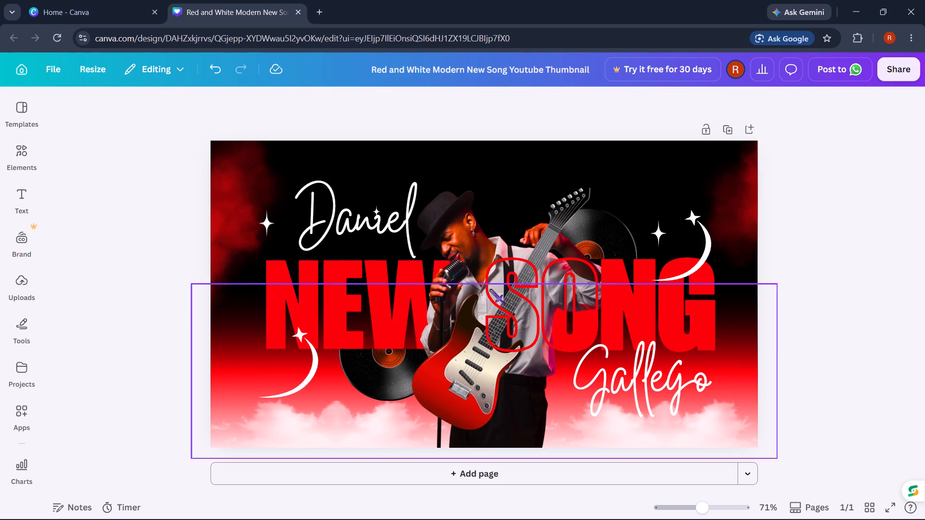
# Move the Daniel text higher, leaving more space above the NEW SONG headline.
pyautogui.moveTo(369, 225); pyautogui.dragTo(370, 223)
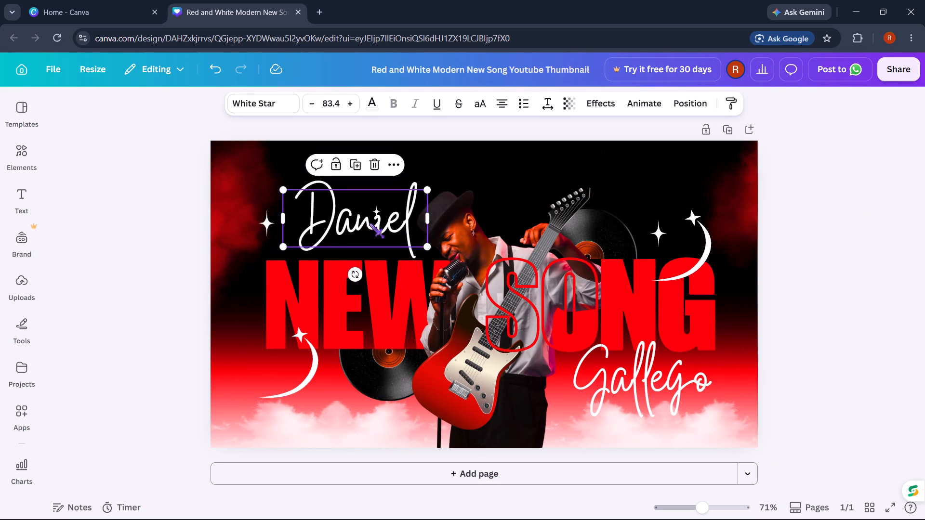
pyautogui.moveTo(370, 223); pyautogui.dragTo(365, 203)
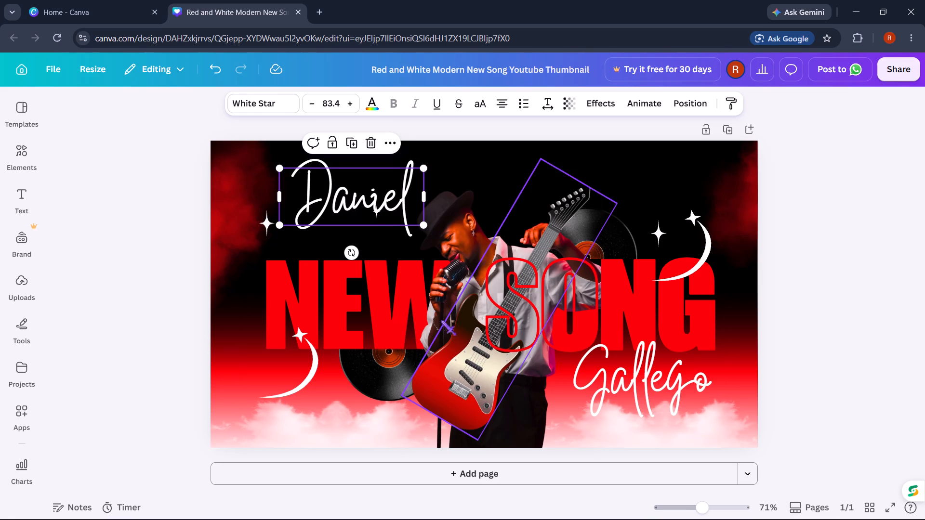
# Move the singer photo slightly left and up, and place the guitar back in front of his torso.
pyautogui.click(476, 286)
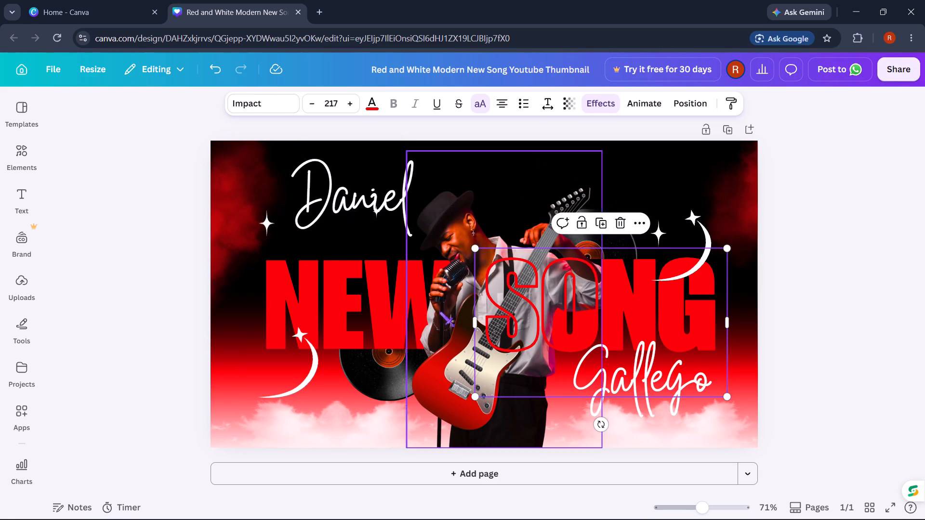
pyautogui.moveTo(443, 357); pyautogui.dragTo(393, 366)
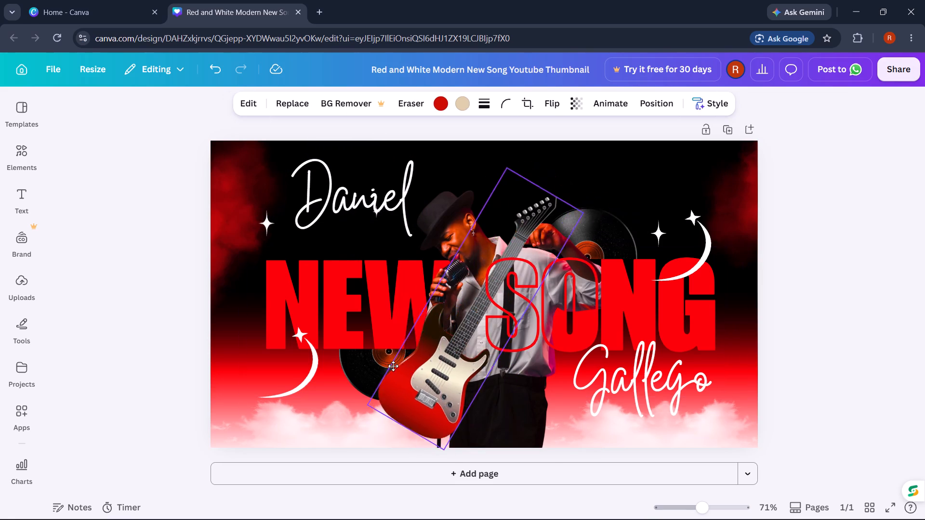
pyautogui.moveTo(393, 366); pyautogui.dragTo(215, 334)
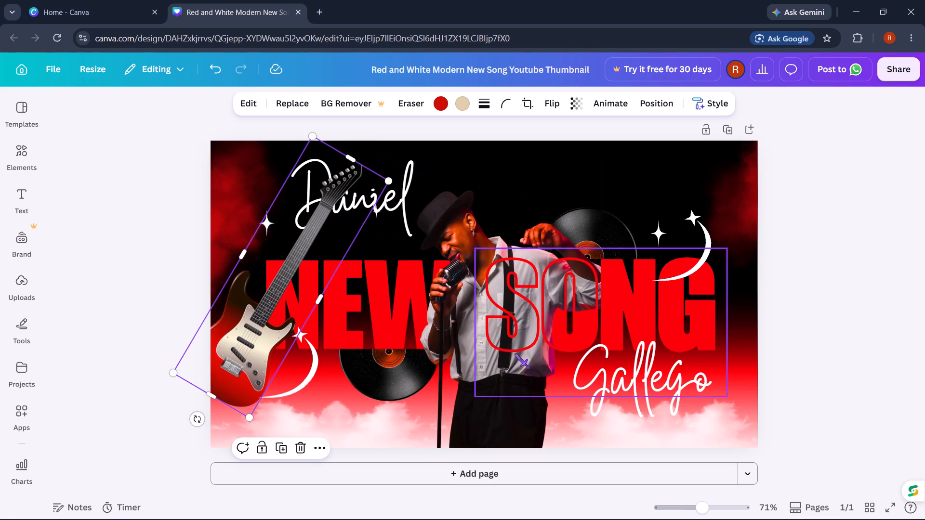
pyautogui.moveTo(446, 331); pyautogui.dragTo(504, 347)
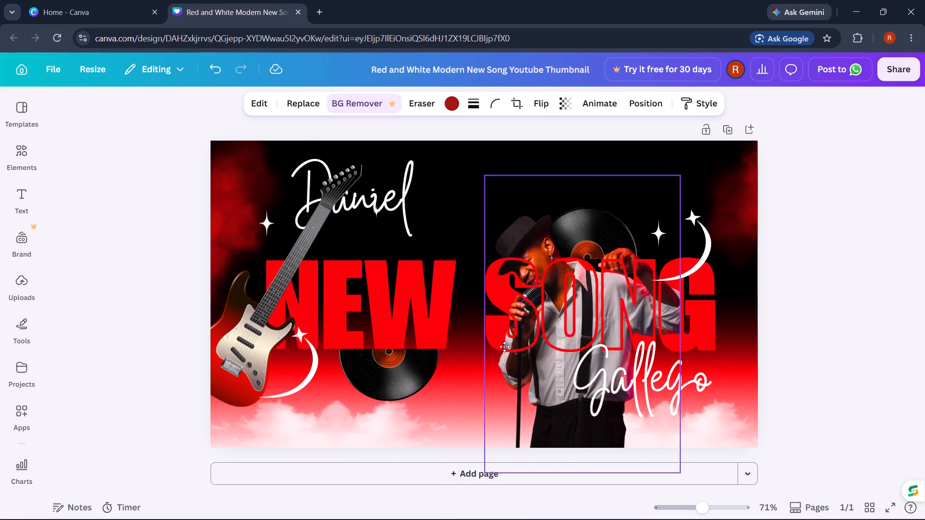
pyautogui.moveTo(504, 347); pyautogui.dragTo(432, 325)
pyautogui.moveTo(274, 318); pyautogui.dragTo(411, 334)
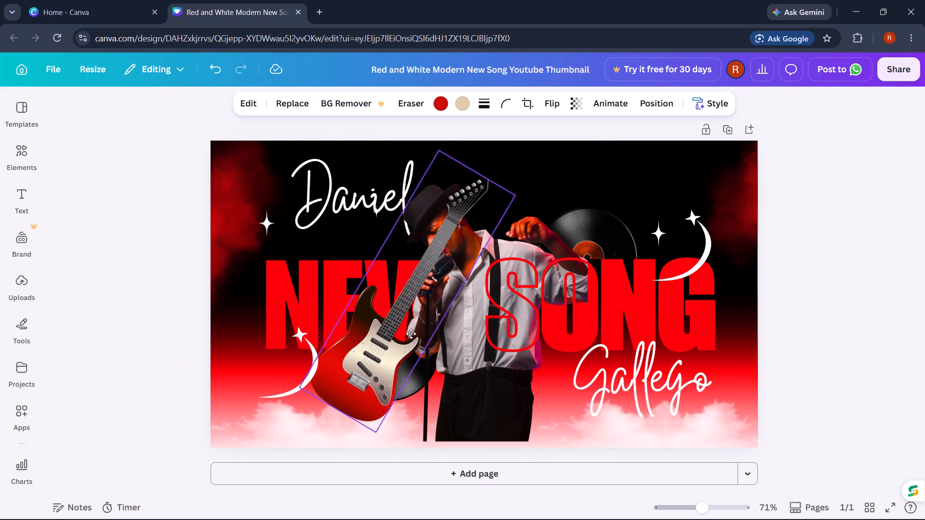
pyautogui.moveTo(411, 334); pyautogui.dragTo(473, 346)
pyautogui.click(806, 145)
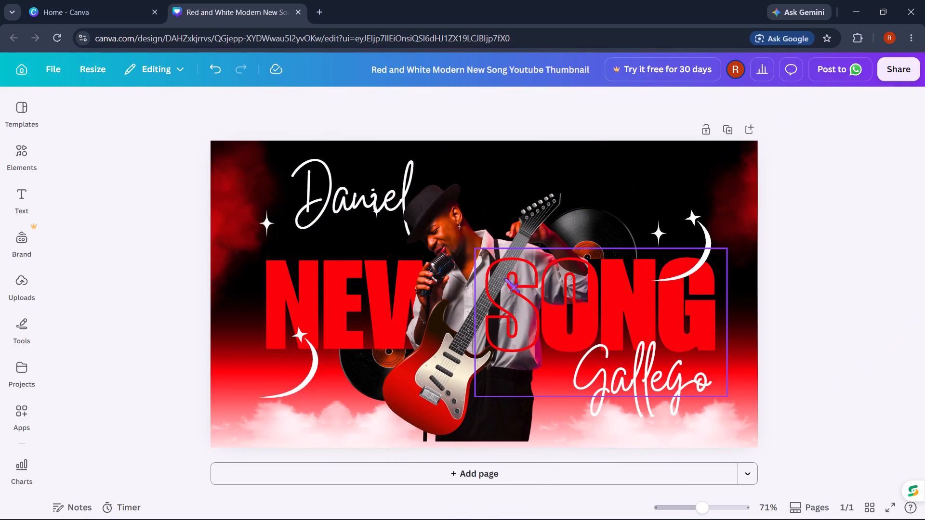
# Move the guitar aside, nudge the lower vinyl record slightly up, and reposition the guitar over the singer's torso.
pyautogui.moveTo(447, 315); pyautogui.dragTo(297, 301)
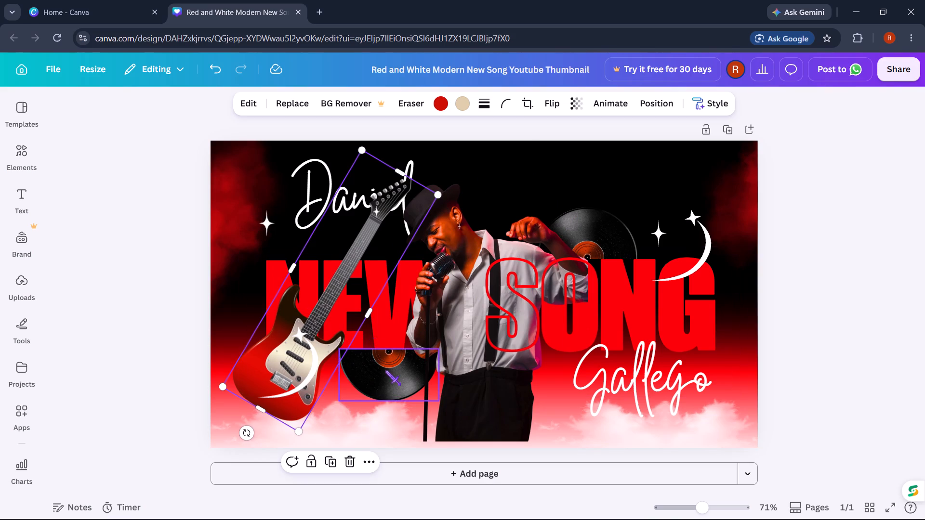
pyautogui.click(386, 371)
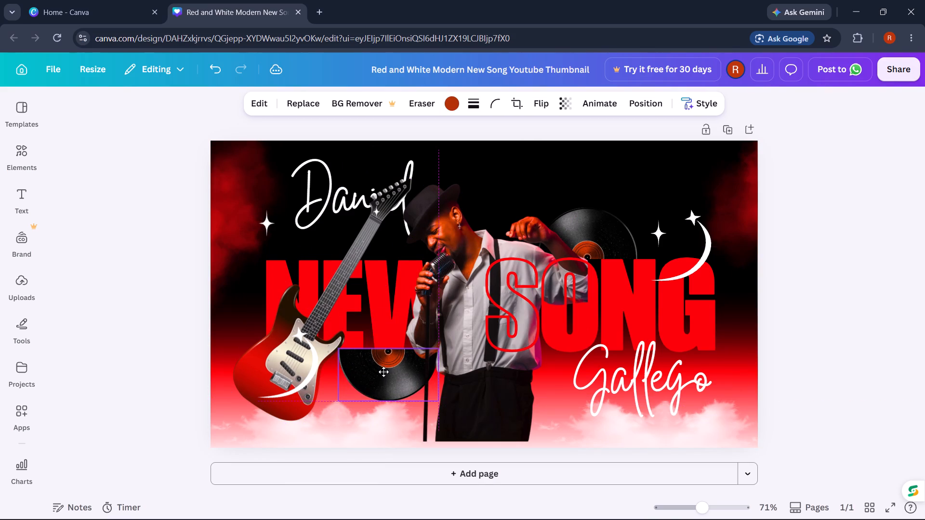
pyautogui.moveTo(329, 354); pyautogui.dragTo(334, 352)
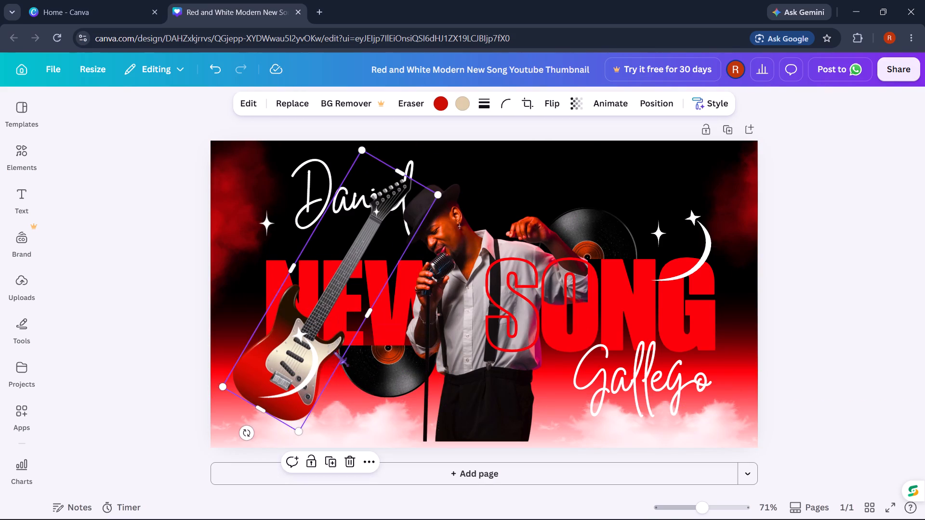
pyautogui.moveTo(334, 352); pyautogui.dragTo(494, 350)
# Shift the upper vinyl record behind the singer's arm slightly down and to the right.
pyautogui.moveTo(611, 234); pyautogui.dragTo(613, 231)
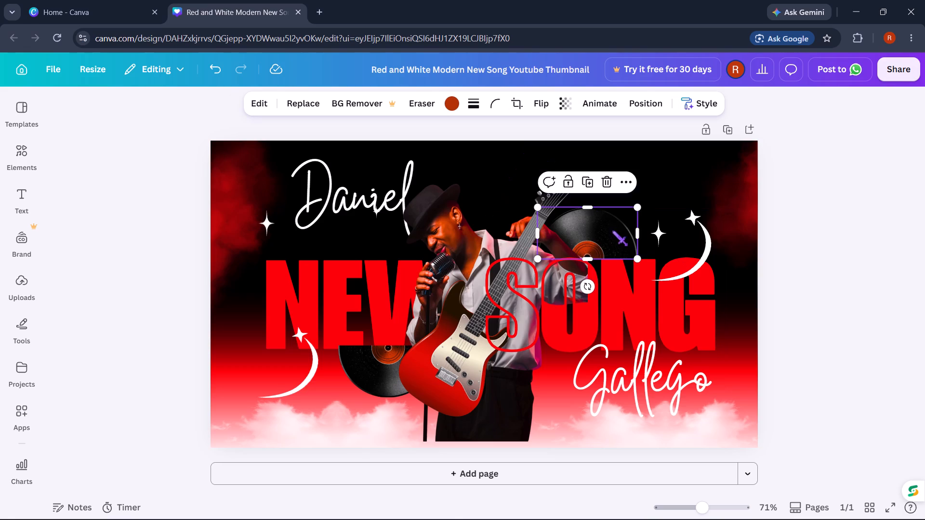
pyautogui.moveTo(613, 231); pyautogui.dragTo(624, 242)
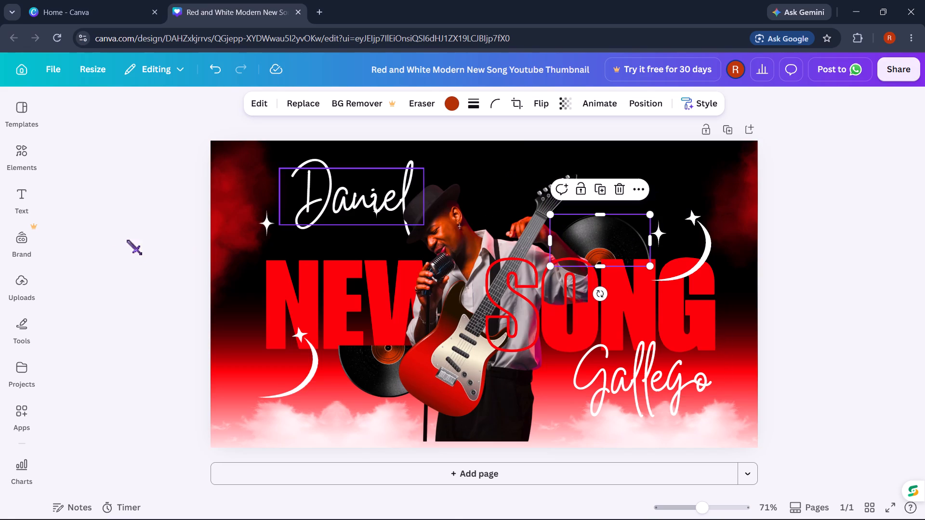
# Add the black five-star row graphic from the recommended elements and place it partly off the canvas beside the Daniel text.
pyautogui.click(19, 164)
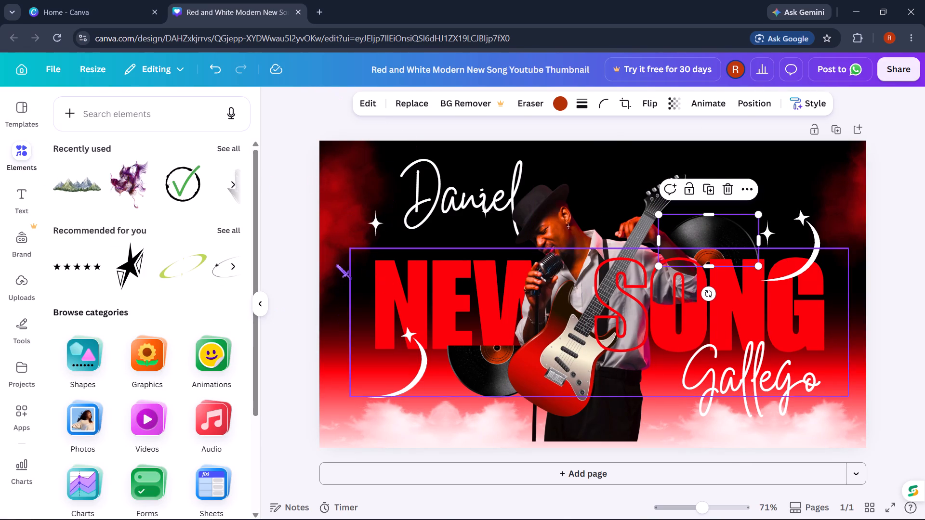
pyautogui.click(75, 265)
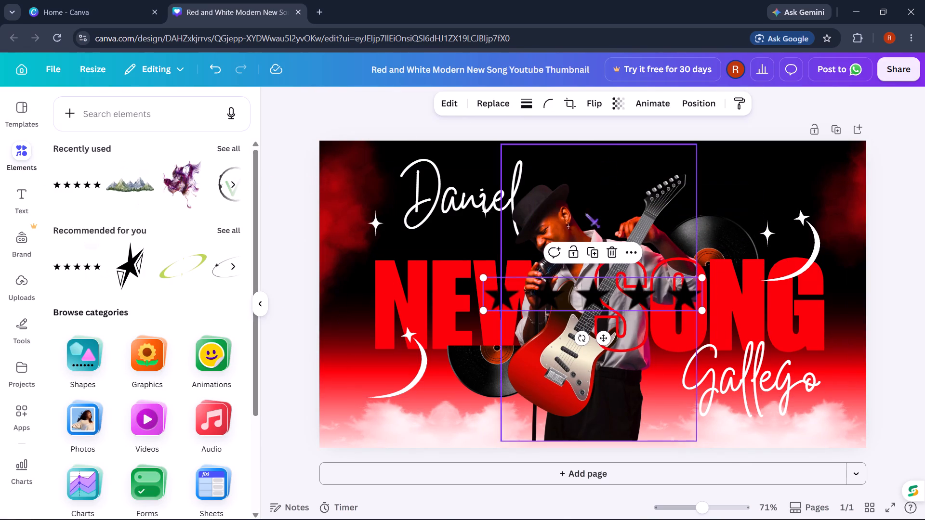
pyautogui.moveTo(503, 288); pyautogui.dragTo(578, 154)
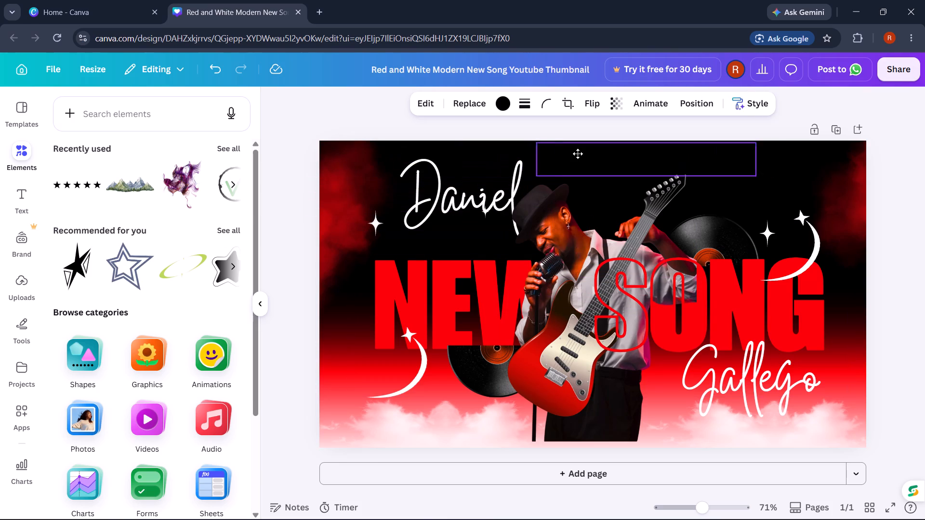
pyautogui.moveTo(578, 154); pyautogui.dragTo(588, 169)
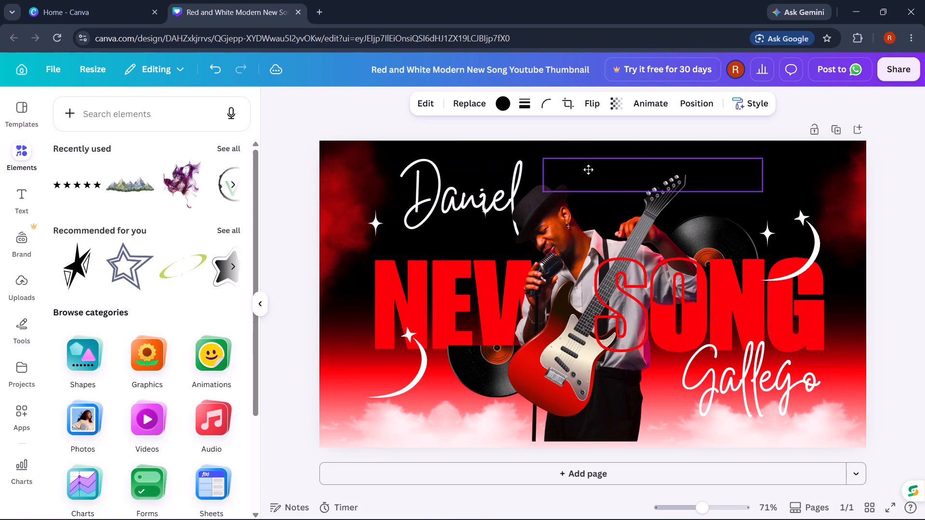
pyautogui.moveTo(588, 169); pyautogui.dragTo(238, 190)
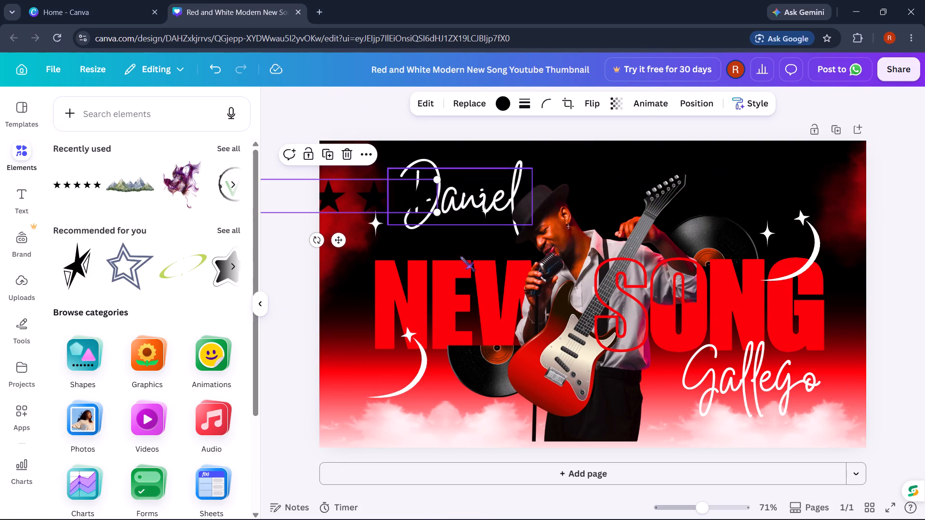
# Delete the solid red NEW SONG title and the outlined SONG text layered over it.
pyautogui.rightClick(493, 292)
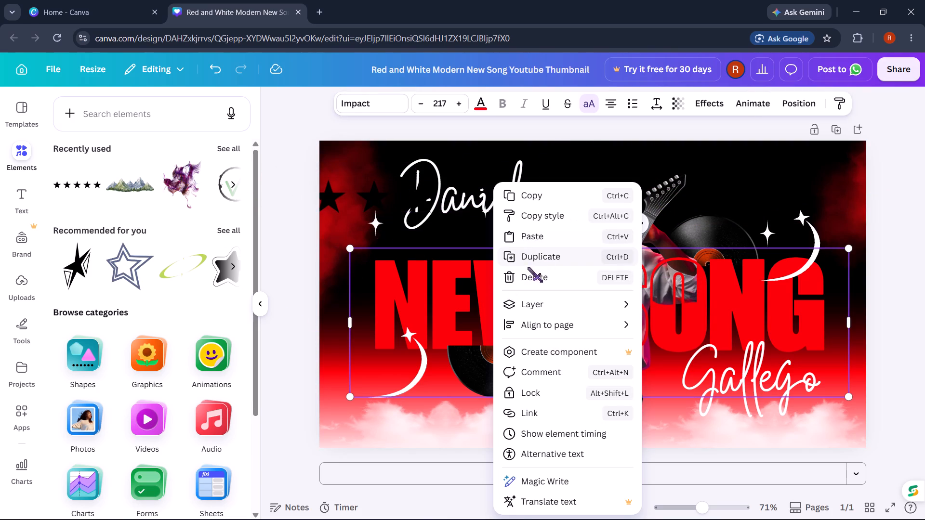
pyautogui.click(519, 278)
pyautogui.rightClick(661, 319)
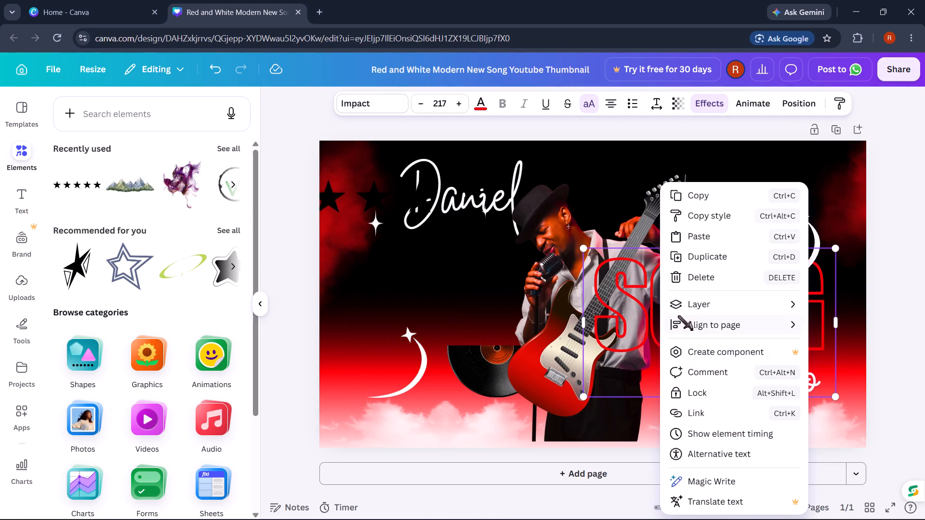
pyautogui.click(699, 277)
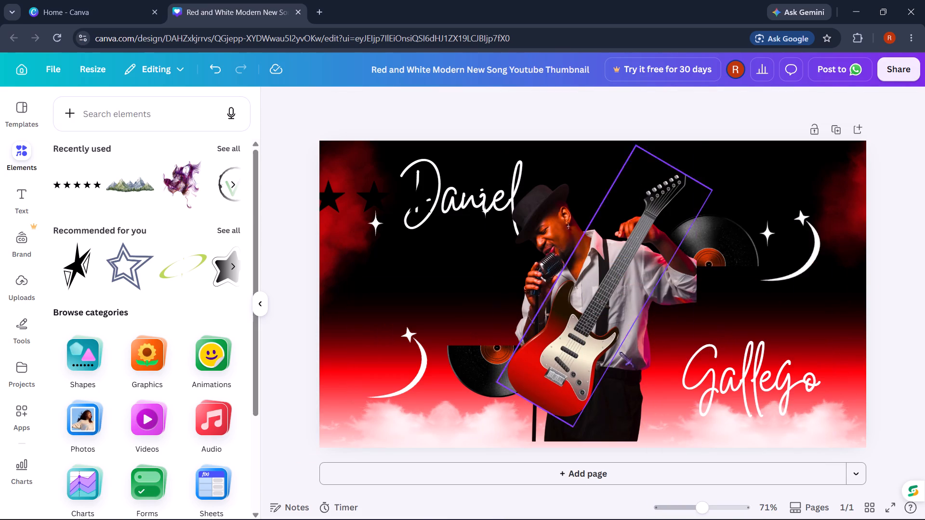
# Delete both vinyl records from behind the singer.
pyautogui.rightClick(721, 241)
pyautogui.click(754, 215)
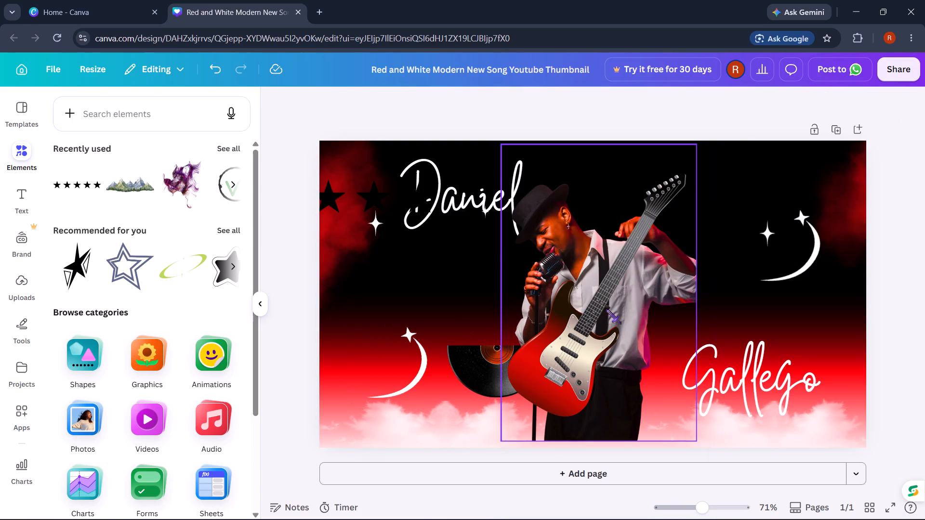
pyautogui.rightClick(475, 365)
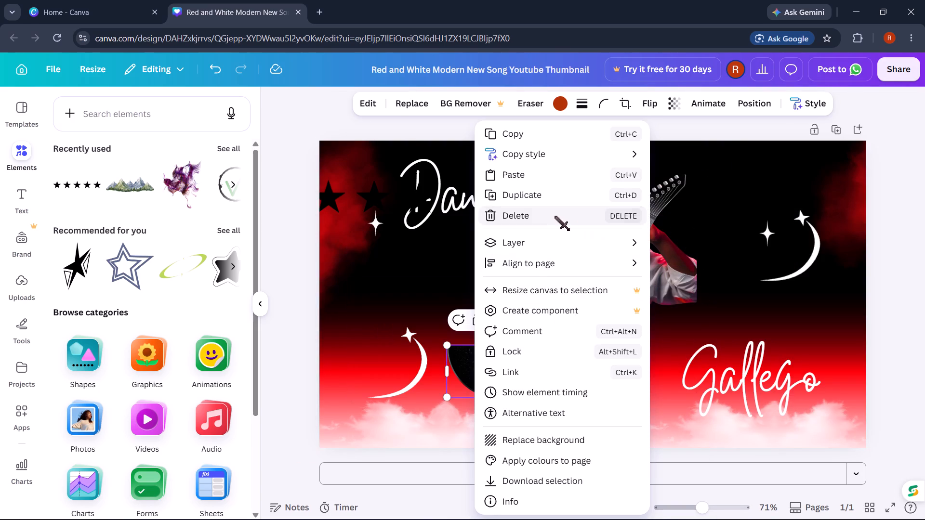
pyautogui.click(555, 216)
# Delete the guitar and both white crescent-and-star graphics from the design.
pyautogui.rightClick(409, 361)
pyautogui.click(490, 259)
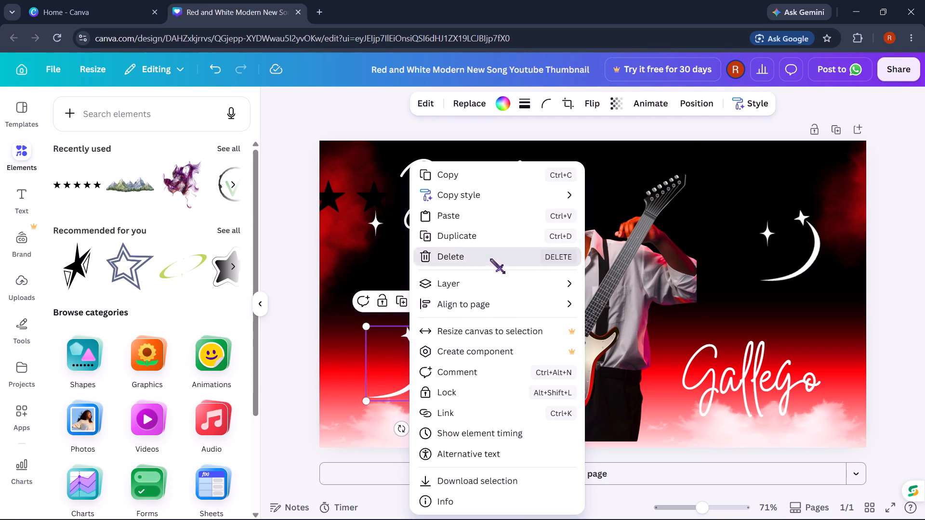
pyautogui.rightClick(613, 283)
pyautogui.click(665, 221)
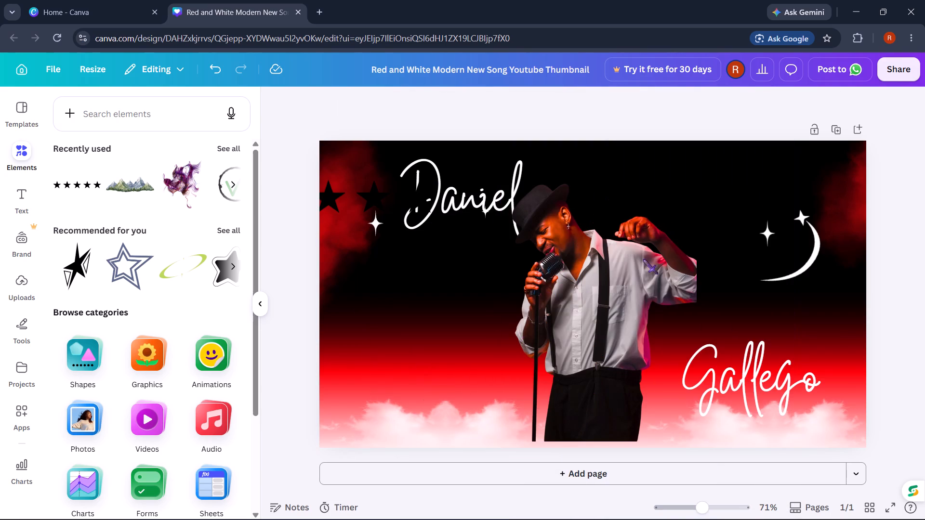
pyautogui.rightClick(793, 239)
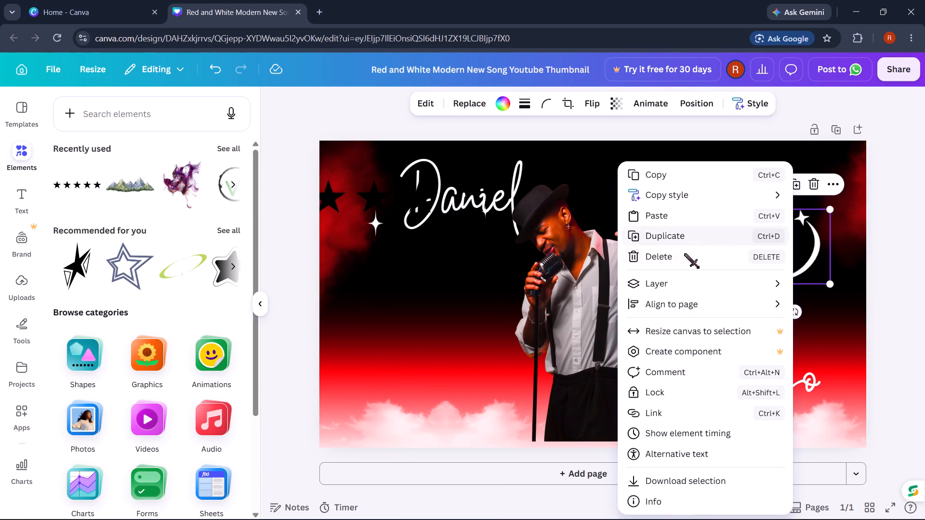
pyautogui.click(680, 258)
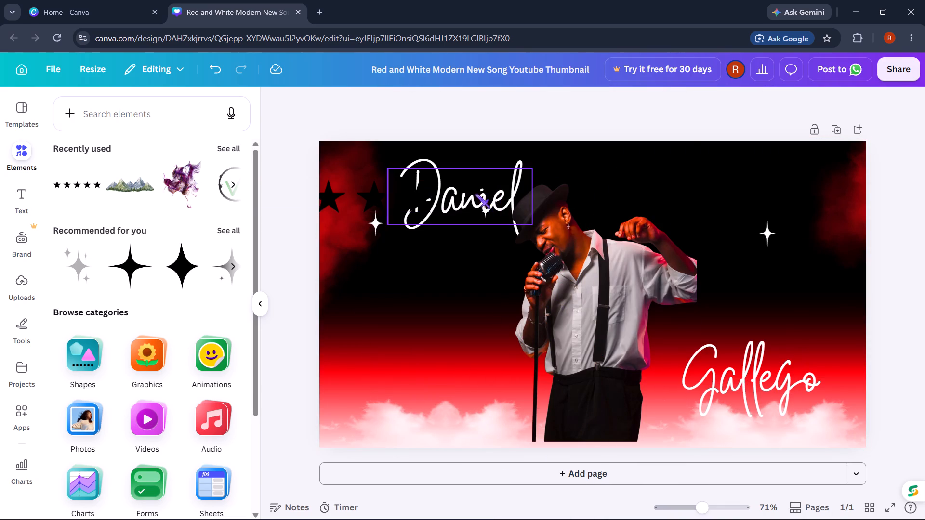
# Delete the white sparkle beside the singer's raised arm and the one near the Daniel text.
pyautogui.rightClick(762, 237)
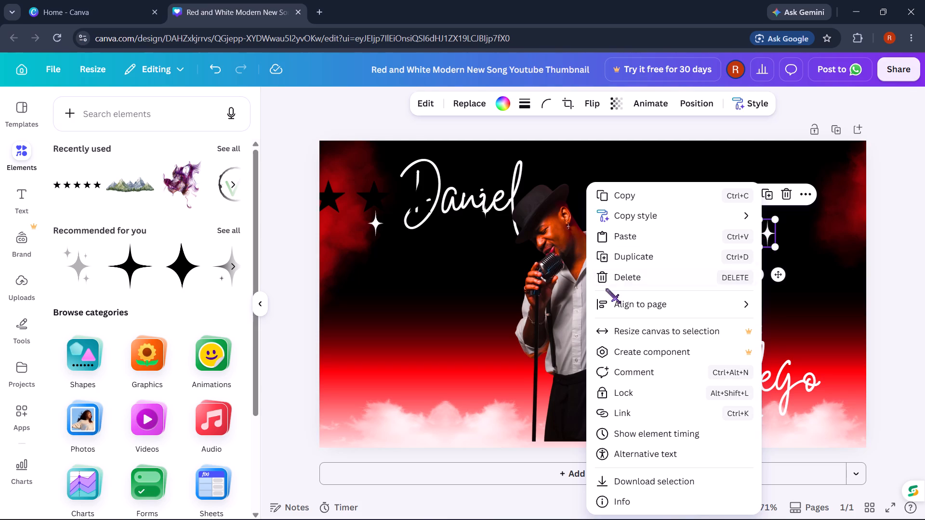
pyautogui.click(626, 276)
pyautogui.rightClick(371, 226)
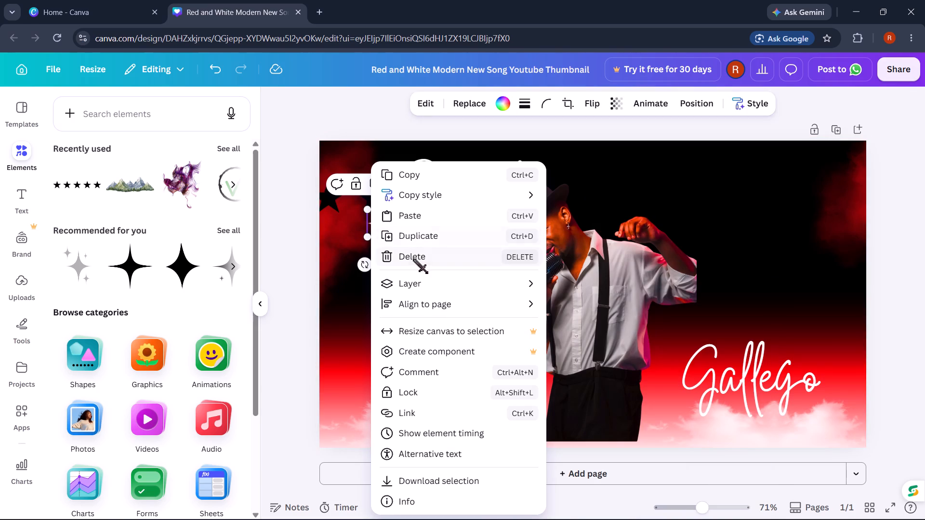
pyautogui.click(413, 259)
# Delete the white Gallego script text.
pyautogui.rightClick(748, 402)
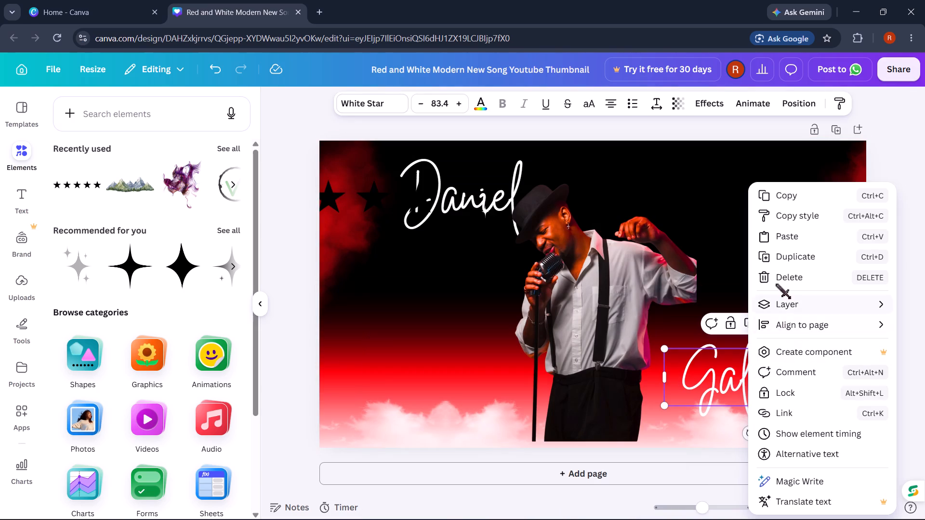
pyautogui.click(776, 281)
# Try the left cloud behind the Daniel text and beside the other cloud, and settle it slightly lower in the canvas's bottom-left corner.
pyautogui.moveTo(373, 427); pyautogui.dragTo(389, 197)
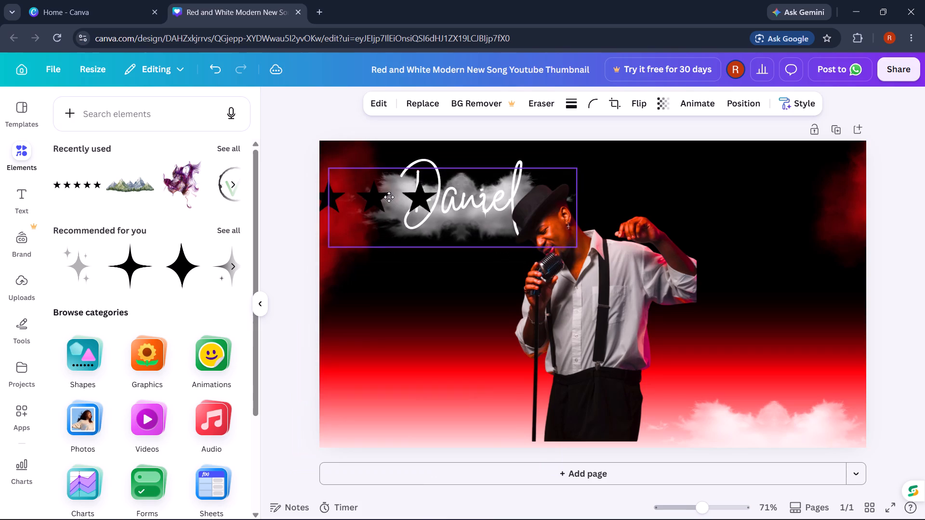
pyautogui.moveTo(389, 197); pyautogui.dragTo(351, 434)
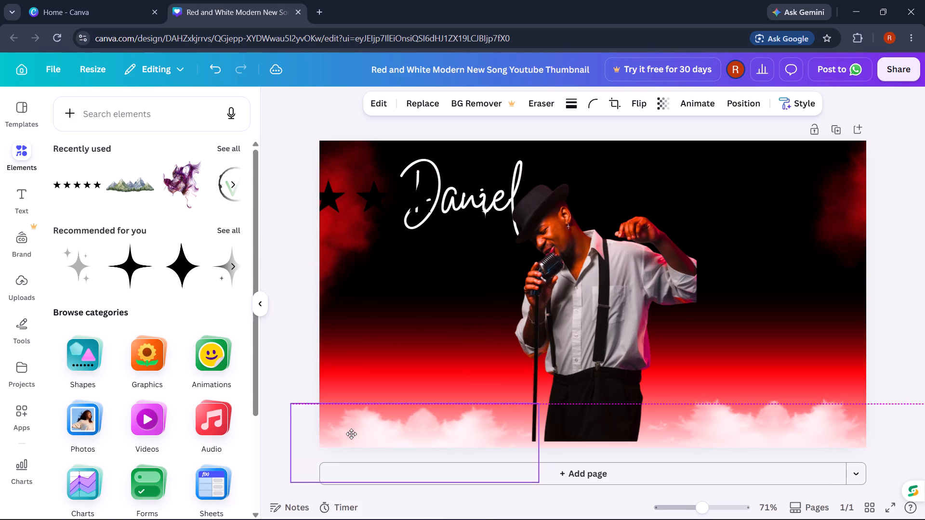
pyautogui.moveTo(351, 434); pyautogui.dragTo(351, 437)
pyautogui.moveTo(369, 423); pyautogui.dragTo(355, 419)
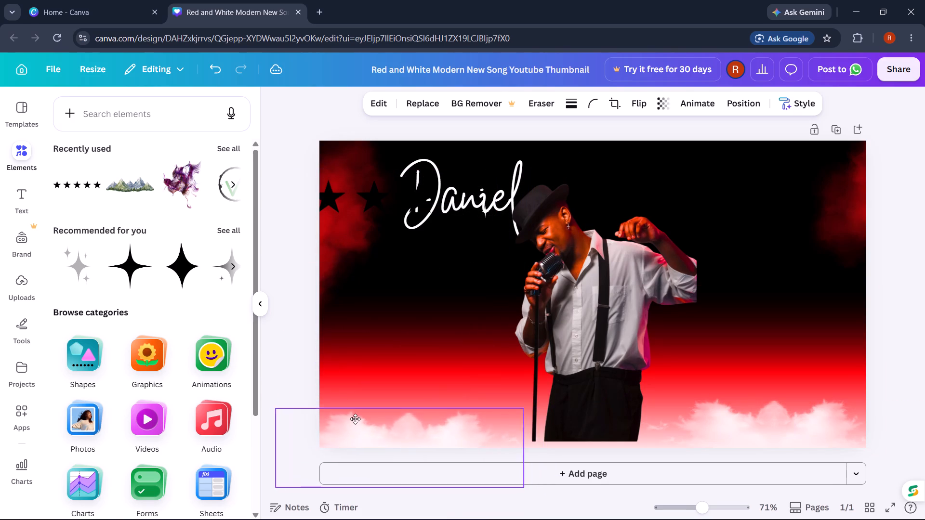
pyautogui.moveTo(355, 419); pyautogui.dragTo(636, 420)
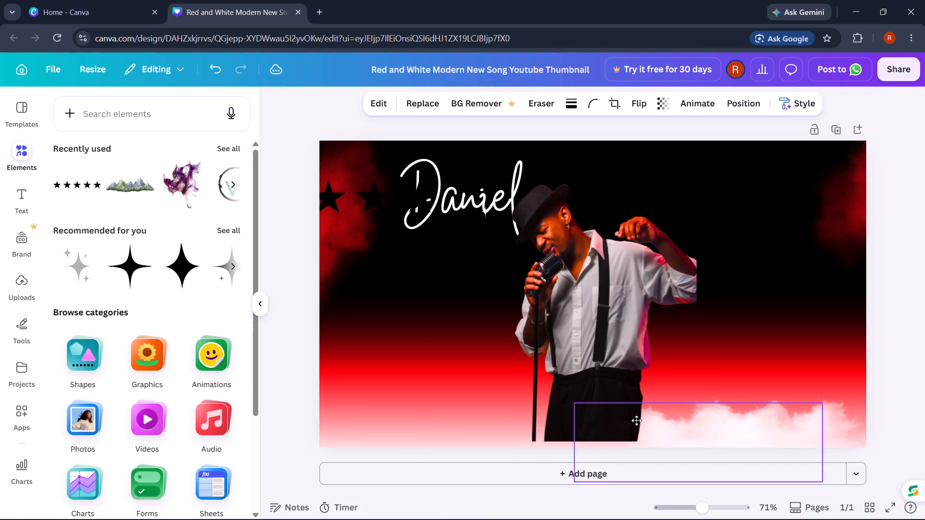
pyautogui.moveTo(636, 420); pyautogui.dragTo(381, 422)
pyautogui.click(284, 393)
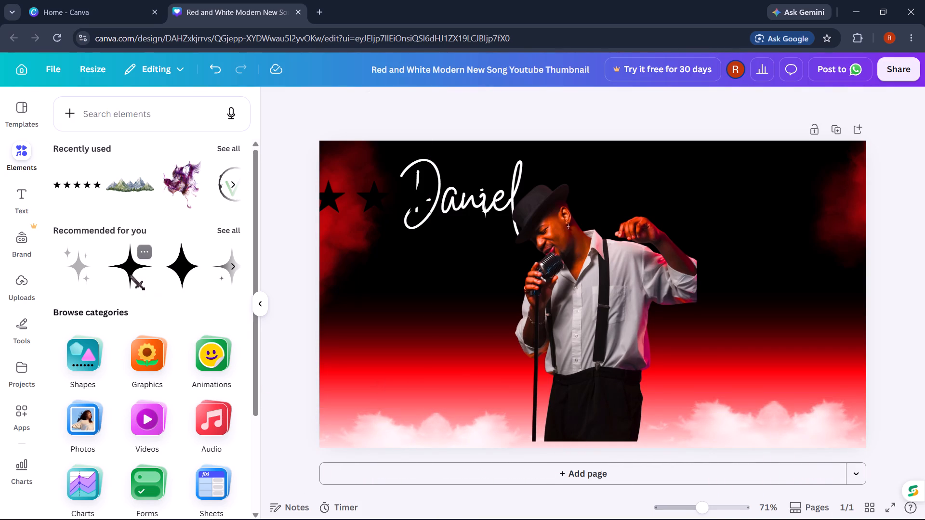
# Add the black four-pointed star with long thin points from the recommended elements.
pyautogui.click(130, 275)
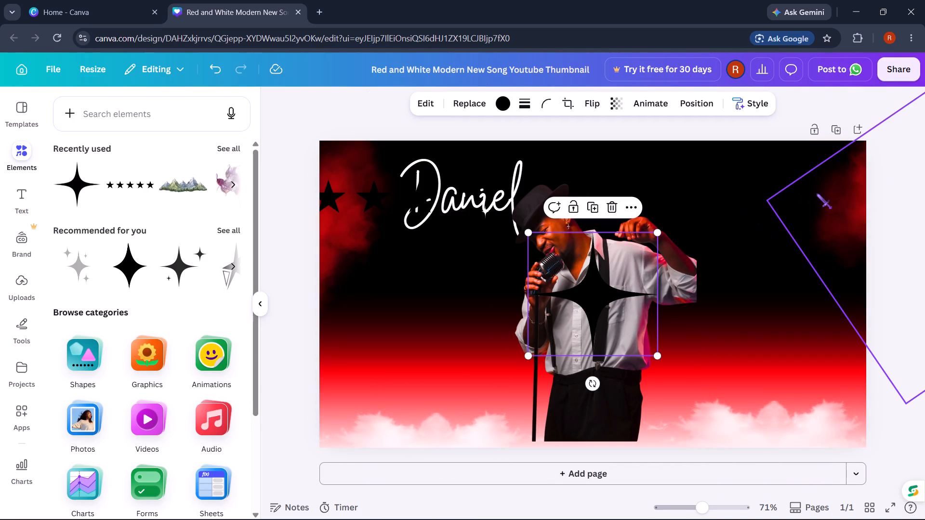
# Move the red smoke images in the canvas's upper right and upper left corners further inward.
pyautogui.moveTo(817, 194); pyautogui.dragTo(732, 188)
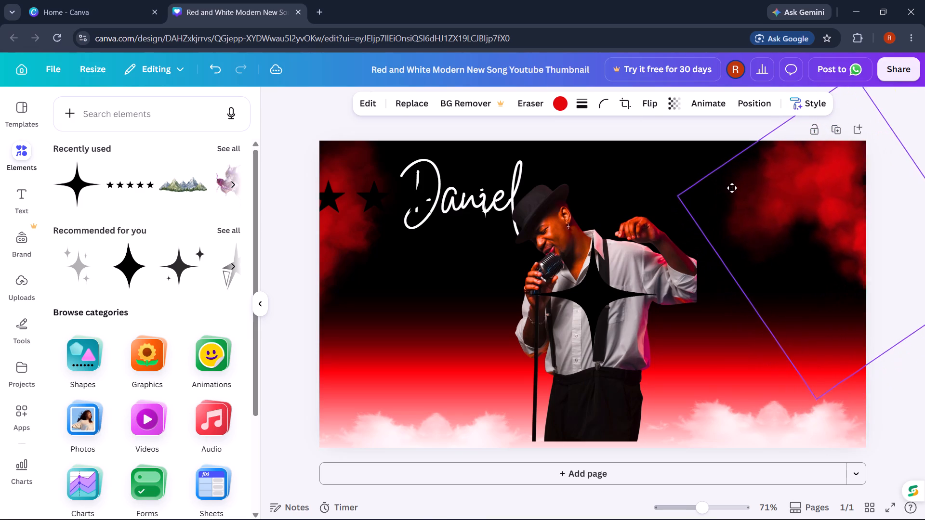
pyautogui.moveTo(732, 188); pyautogui.dragTo(754, 184)
pyautogui.moveTo(347, 250); pyautogui.dragTo(351, 239)
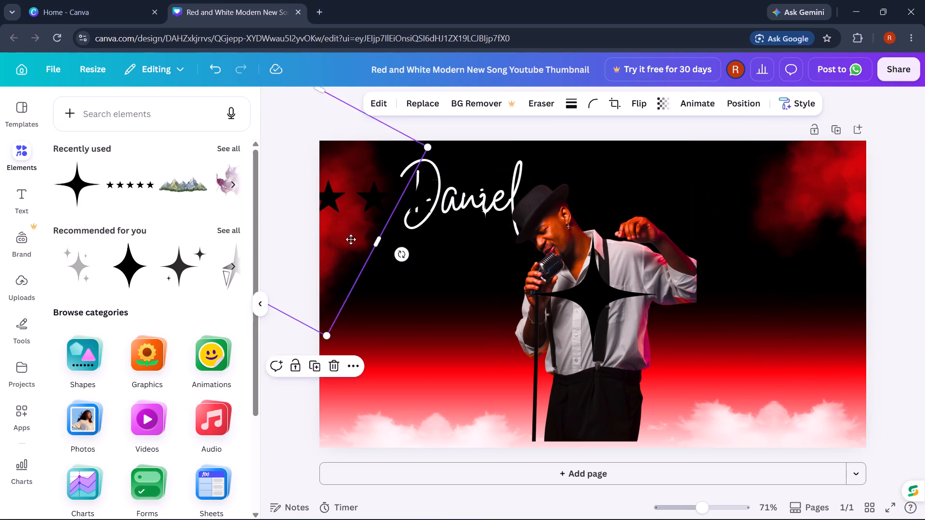
pyautogui.moveTo(351, 239); pyautogui.dragTo(389, 231)
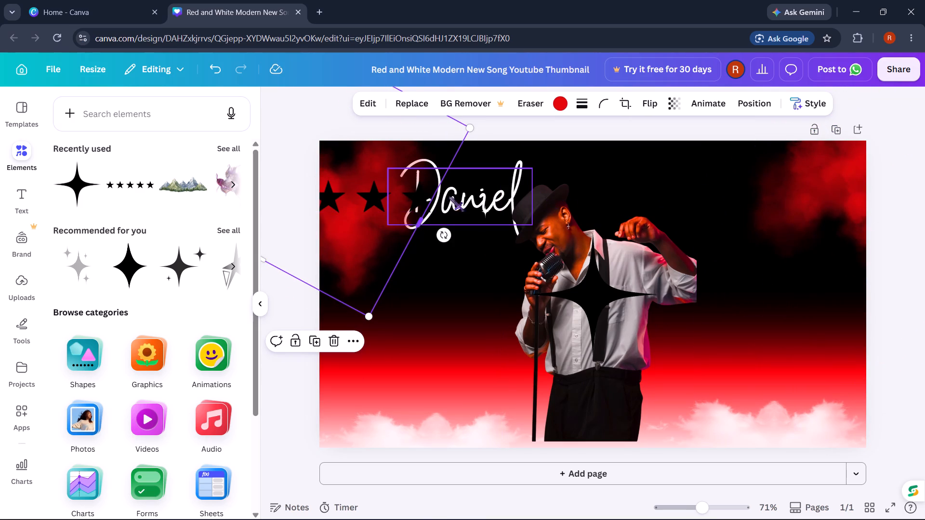
# Move the Daniel text above the singer's hat so it slightly overlaps the canvas's top edge, after trying it above his raised arm.
pyautogui.moveTo(470, 189); pyautogui.dragTo(708, 195)
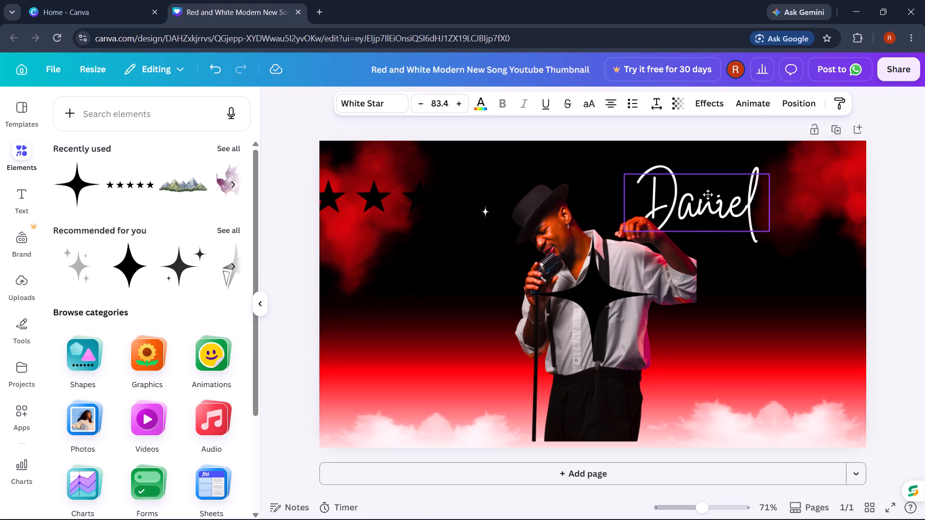
pyautogui.moveTo(708, 195); pyautogui.dragTo(718, 187)
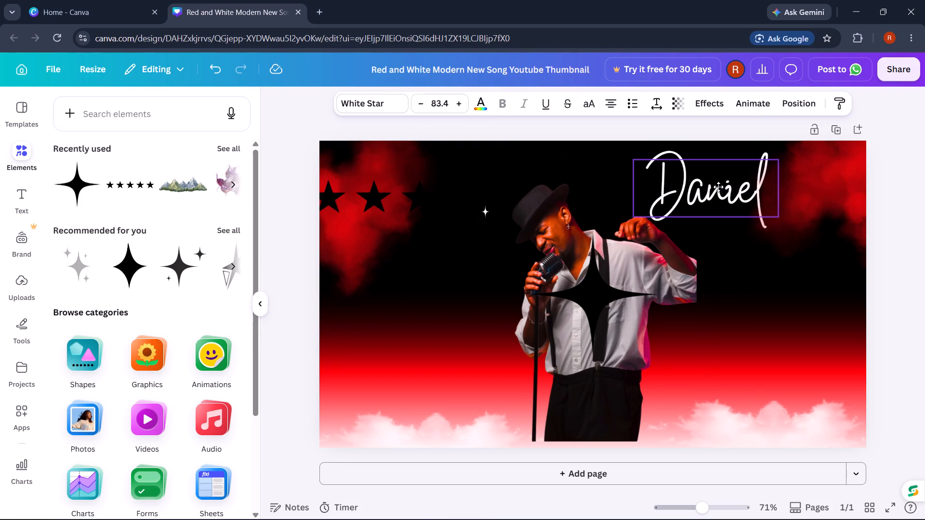
pyautogui.moveTo(718, 187); pyautogui.dragTo(554, 158)
# Shrink the black five-star row to a small strip and place it across the singer's shirt near his suspender.
pyautogui.click(398, 207)
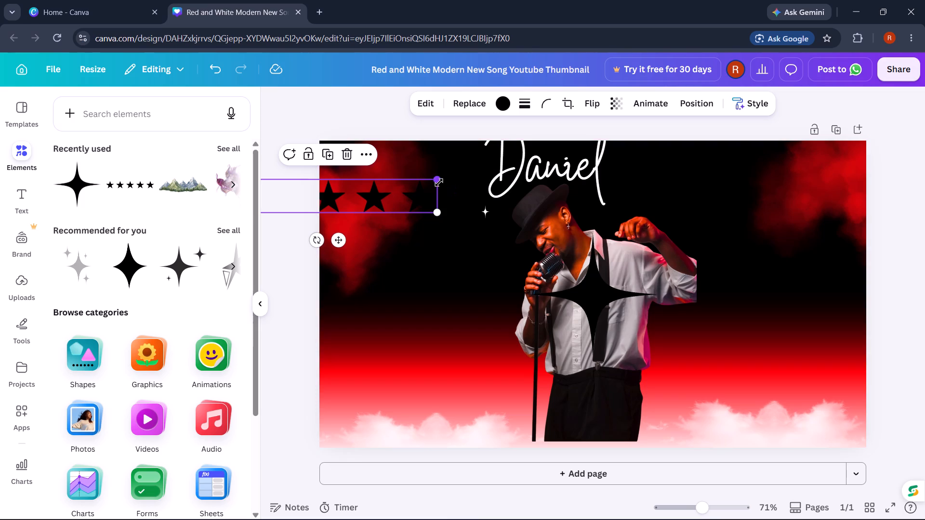
pyautogui.moveTo(439, 182); pyautogui.dragTo(369, 211)
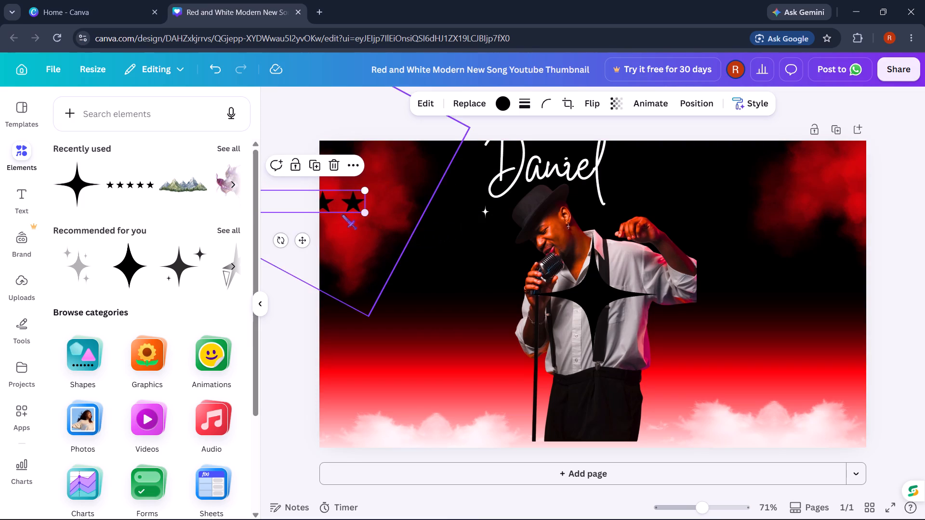
pyautogui.moveTo(326, 194); pyautogui.dragTo(436, 178)
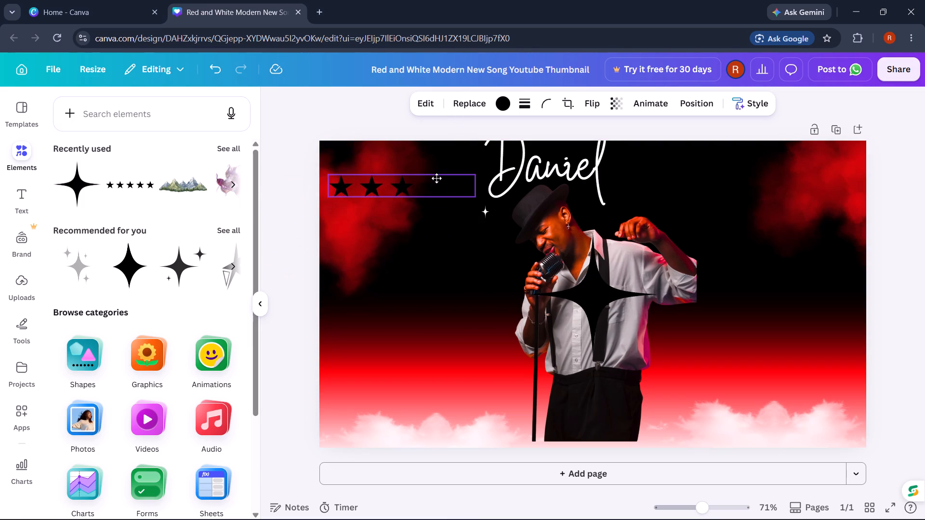
pyautogui.moveTo(436, 178); pyautogui.dragTo(401, 190)
pyautogui.moveTo(441, 183); pyautogui.dragTo(395, 195)
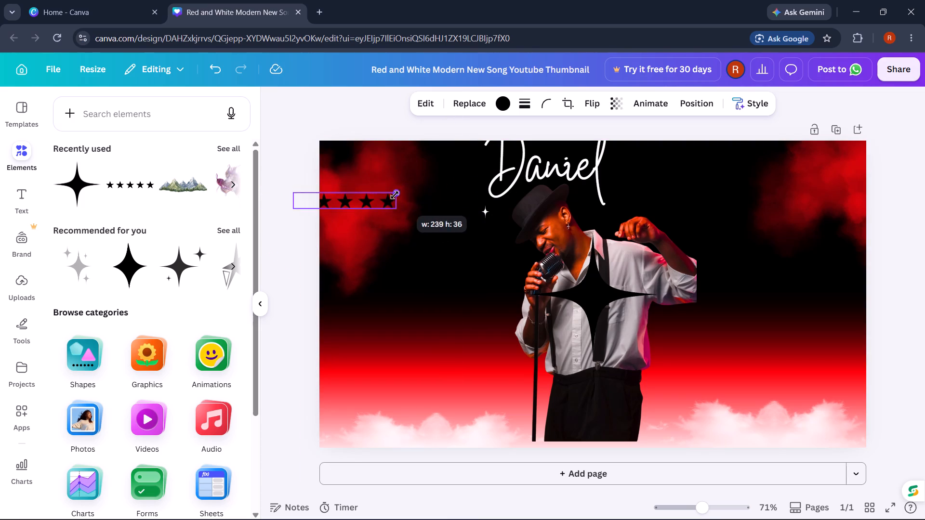
pyautogui.moveTo(395, 195); pyautogui.dragTo(391, 197)
pyautogui.moveTo(371, 200); pyautogui.dragTo(397, 181)
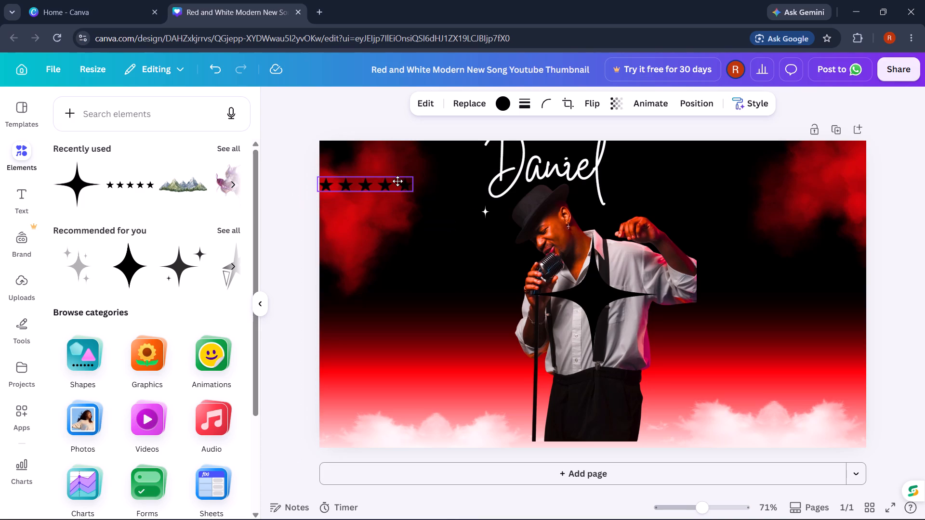
pyautogui.moveTo(397, 181); pyautogui.dragTo(396, 183)
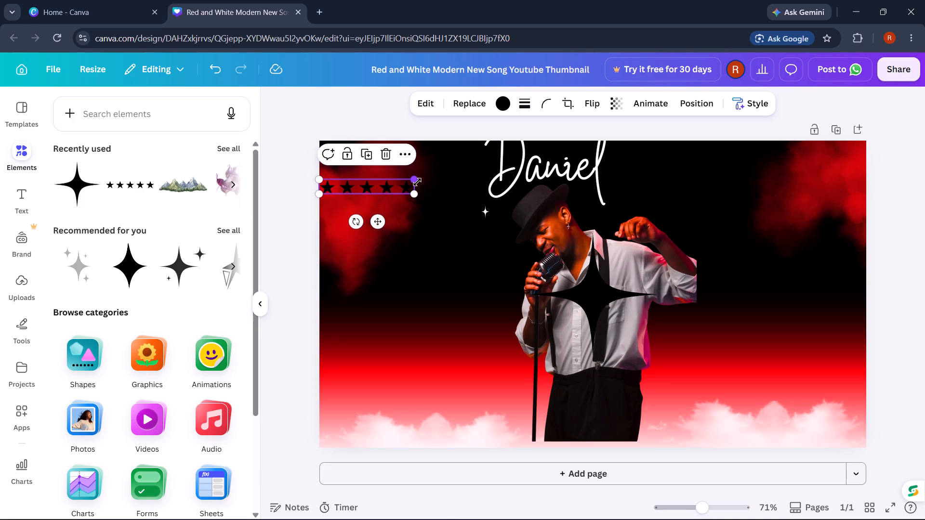
pyautogui.moveTo(416, 182); pyautogui.dragTo(378, 196)
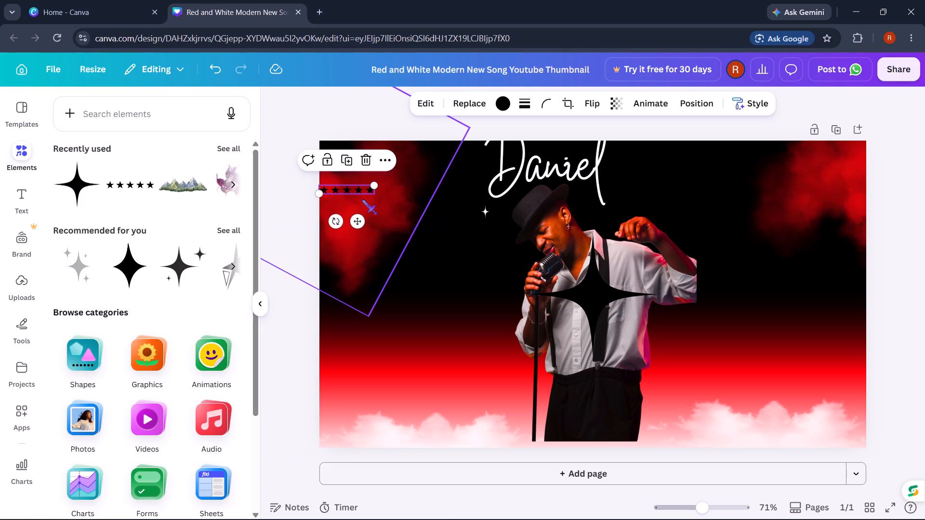
pyautogui.moveTo(358, 189); pyautogui.dragTo(617, 301)
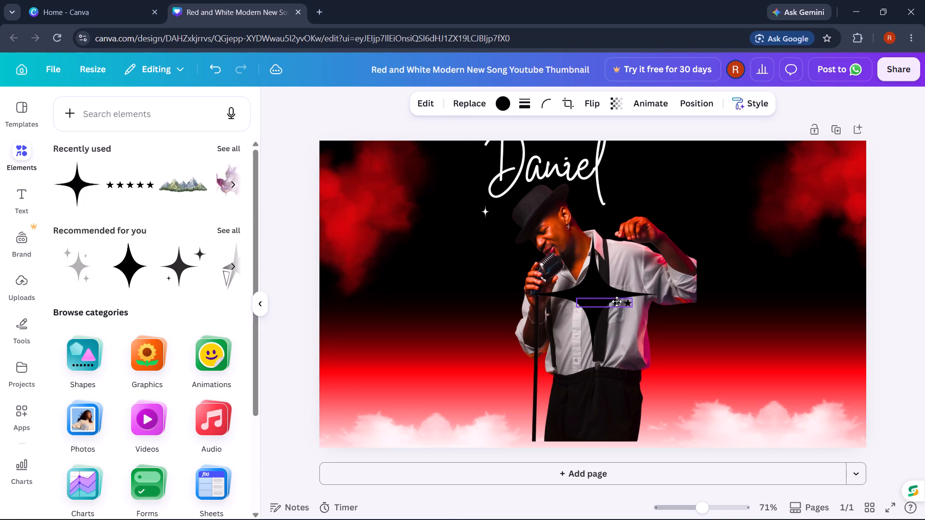
pyautogui.moveTo(617, 301); pyautogui.dragTo(642, 264)
# Shrink the black four-pointed star to a tiny size and place it beside the singer's trousers, just above the white clouds.
pyautogui.moveTo(580, 292); pyautogui.dragTo(800, 196)
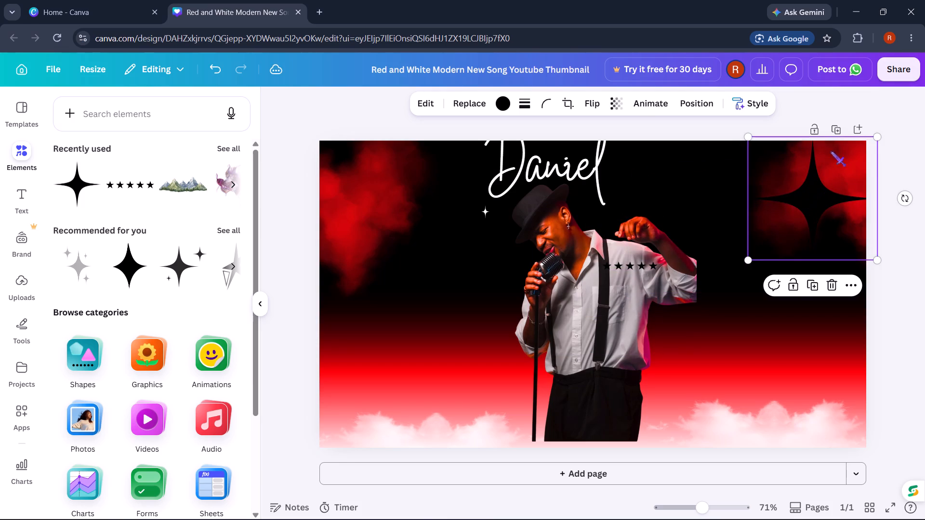
pyautogui.moveTo(874, 133); pyautogui.dragTo(766, 204)
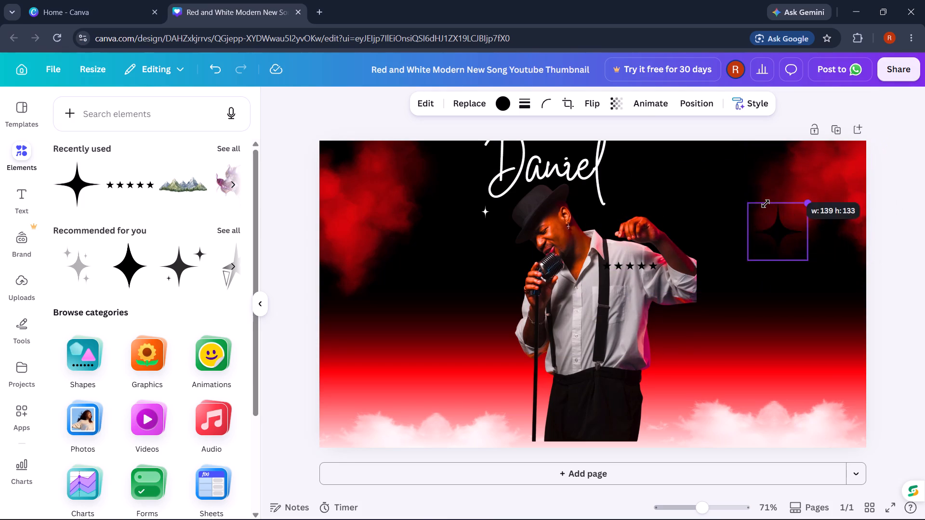
pyautogui.moveTo(766, 204); pyautogui.dragTo(786, 196)
pyautogui.moveTo(767, 229); pyautogui.dragTo(824, 185)
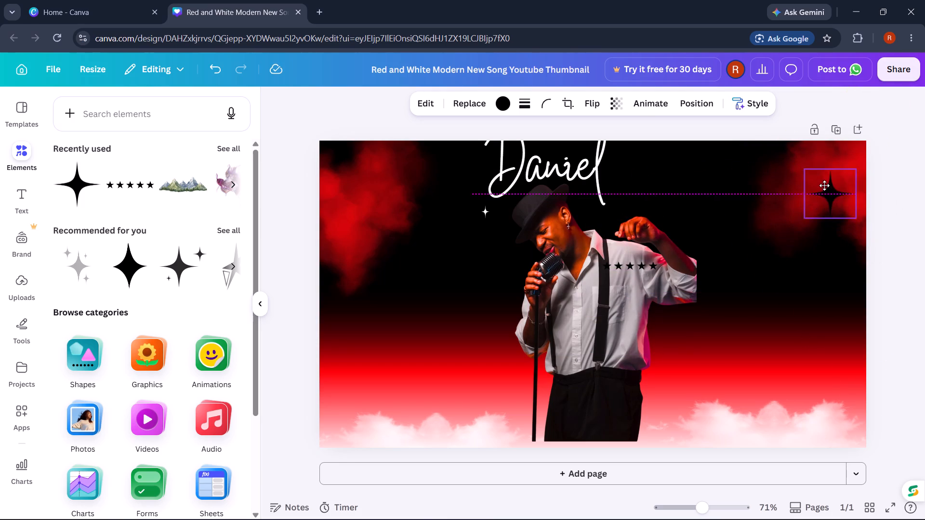
pyautogui.moveTo(824, 185); pyautogui.dragTo(830, 177)
pyautogui.moveTo(861, 160); pyautogui.dragTo(827, 182)
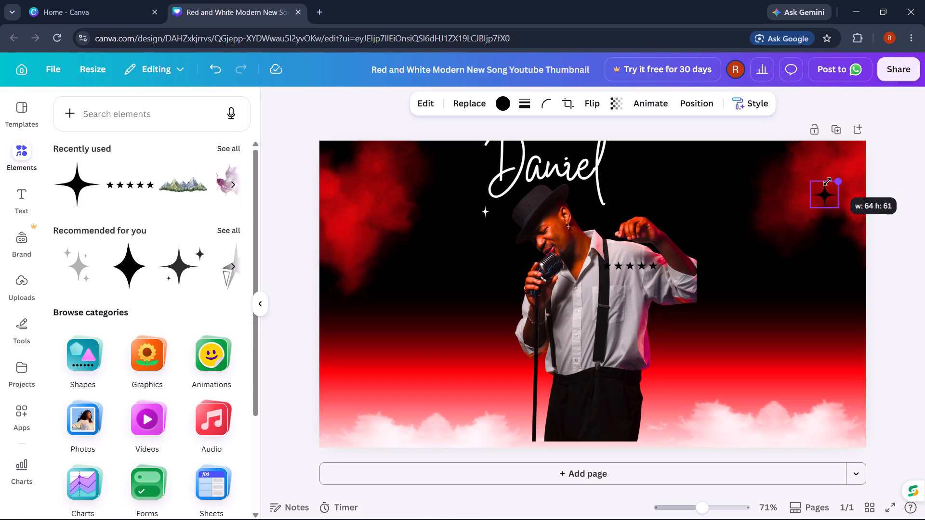
pyautogui.moveTo(827, 182); pyautogui.dragTo(827, 182)
pyautogui.moveTo(824, 197); pyautogui.dragTo(706, 373)
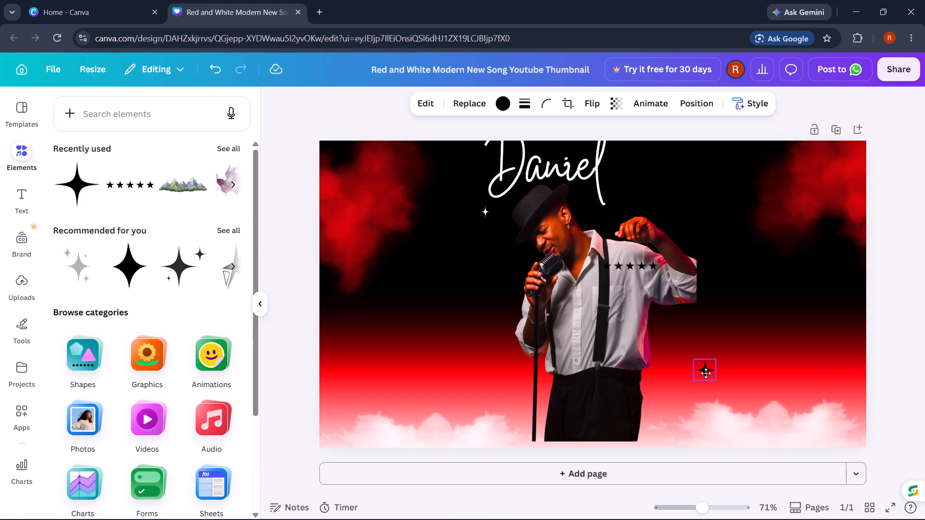
pyautogui.moveTo(706, 373); pyautogui.dragTo(674, 392)
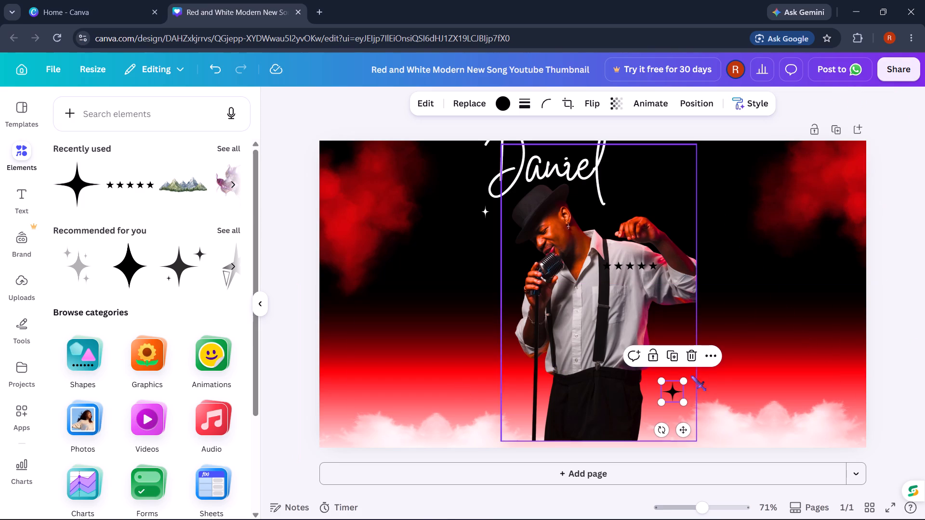
pyautogui.moveTo(671, 390); pyautogui.dragTo(685, 396)
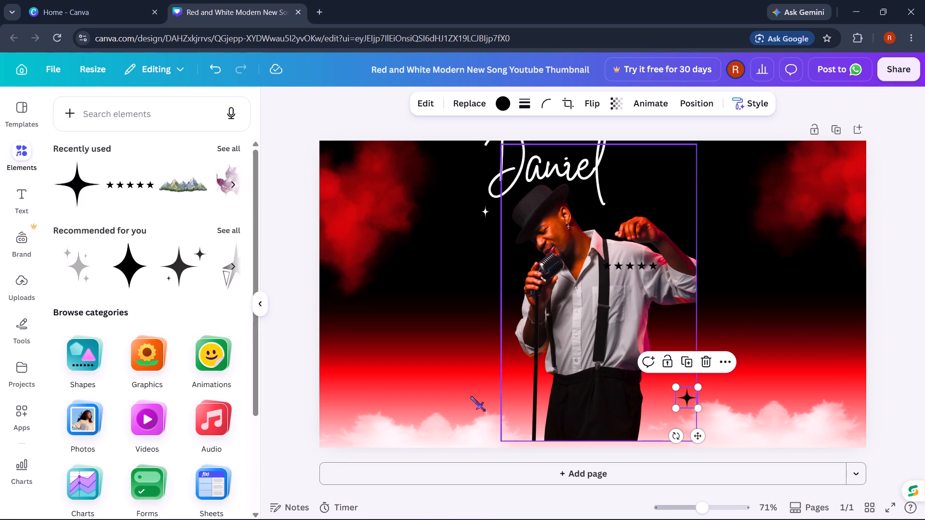
# Shrink the black five-star row further and place it on the singer's shirt chest, just beside the suspender near his raised arm.
pyautogui.click(564, 155)
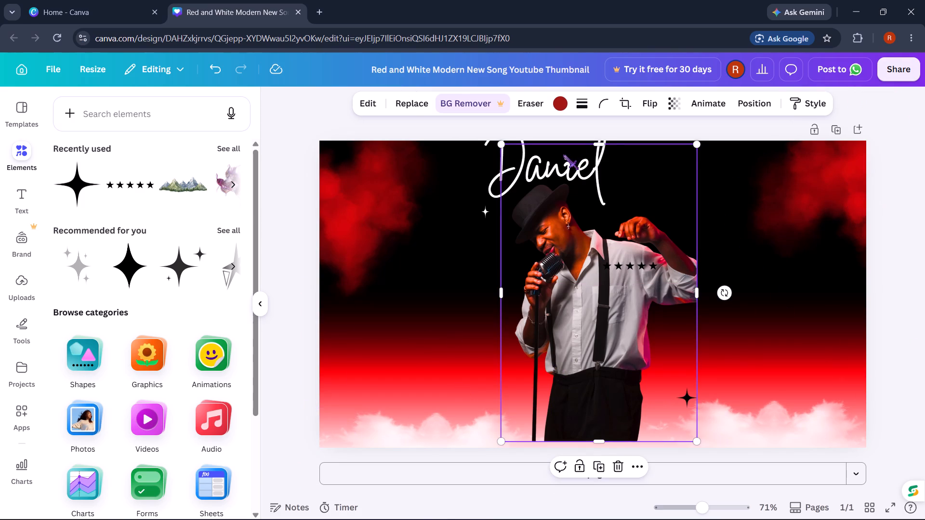
pyautogui.click(626, 262)
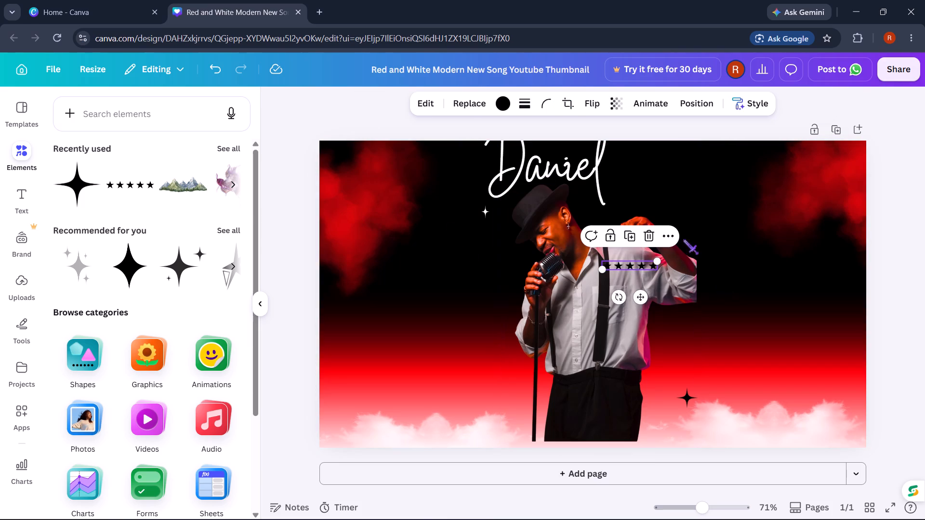
pyautogui.moveTo(653, 258); pyautogui.dragTo(644, 261)
pyautogui.moveTo(627, 264); pyautogui.dragTo(631, 264)
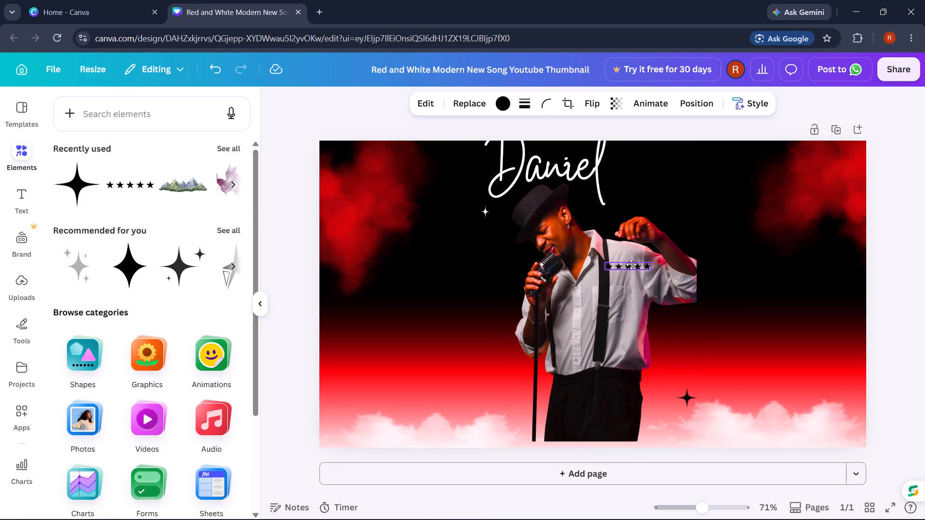
pyautogui.moveTo(631, 264); pyautogui.dragTo(640, 270)
pyautogui.moveTo(640, 270); pyautogui.dragTo(627, 275)
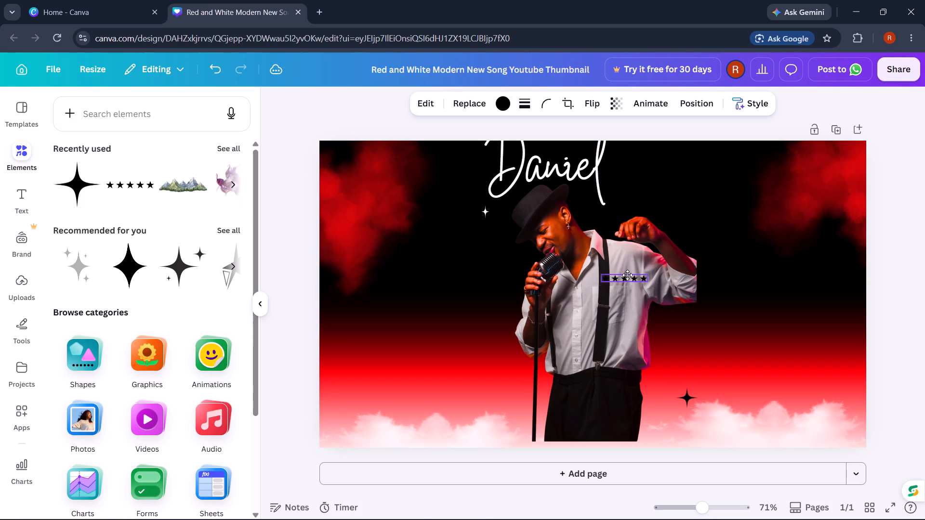
pyautogui.moveTo(627, 275); pyautogui.dragTo(640, 268)
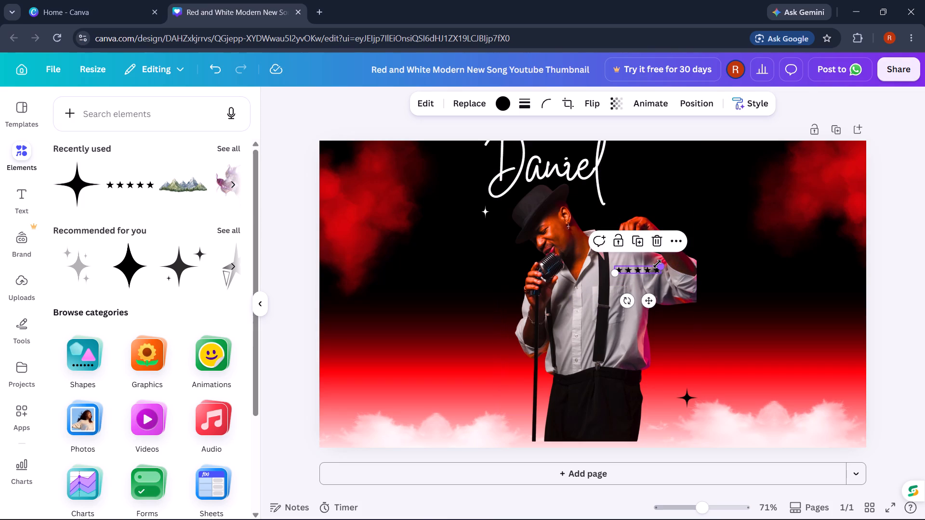
pyautogui.moveTo(657, 264); pyautogui.dragTo(642, 266)
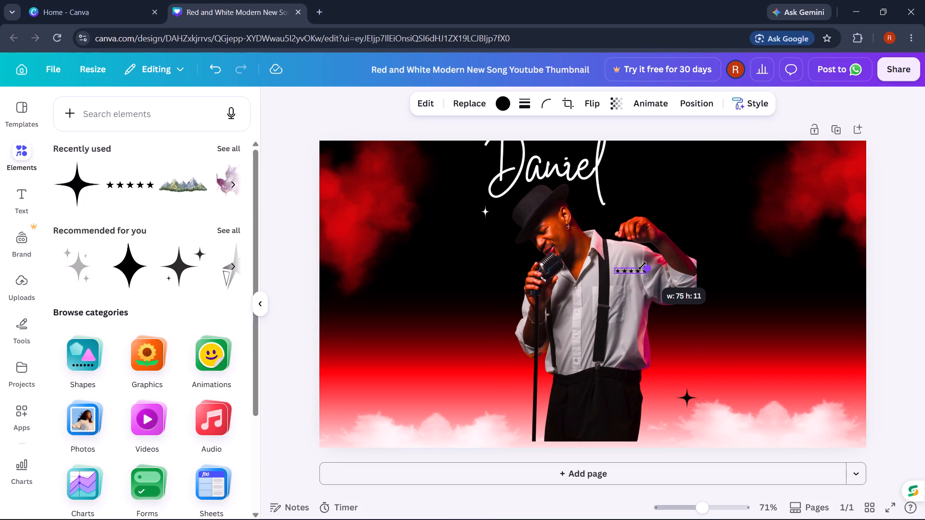
pyautogui.moveTo(642, 266); pyautogui.dragTo(645, 264)
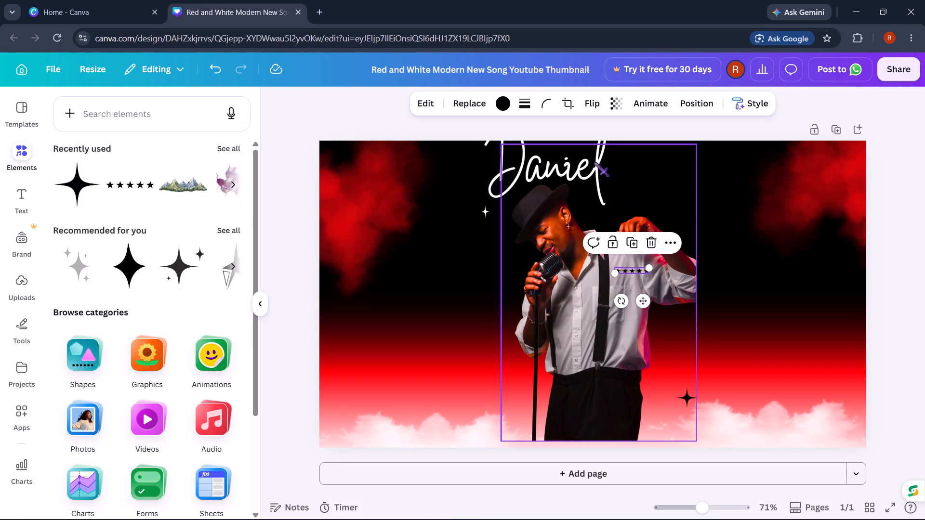
# Flip the five-star row vertically twice and horizontally once.
pyautogui.click(584, 104)
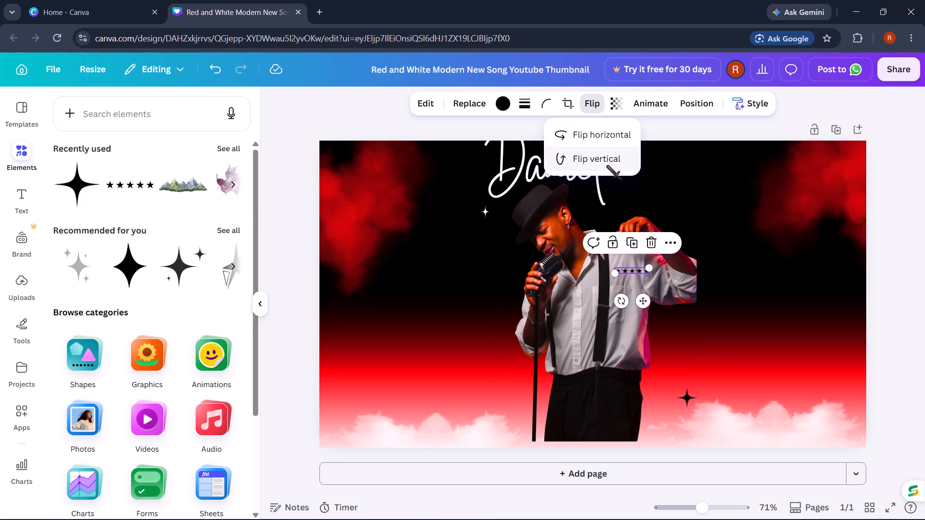
pyautogui.click(607, 166)
pyautogui.click(607, 166)
pyautogui.click(617, 135)
# Add the watercolour mountain range from the recently used elements and place it along the canvas's bottom edge, in front of the singer's legs.
pyautogui.click(235, 185)
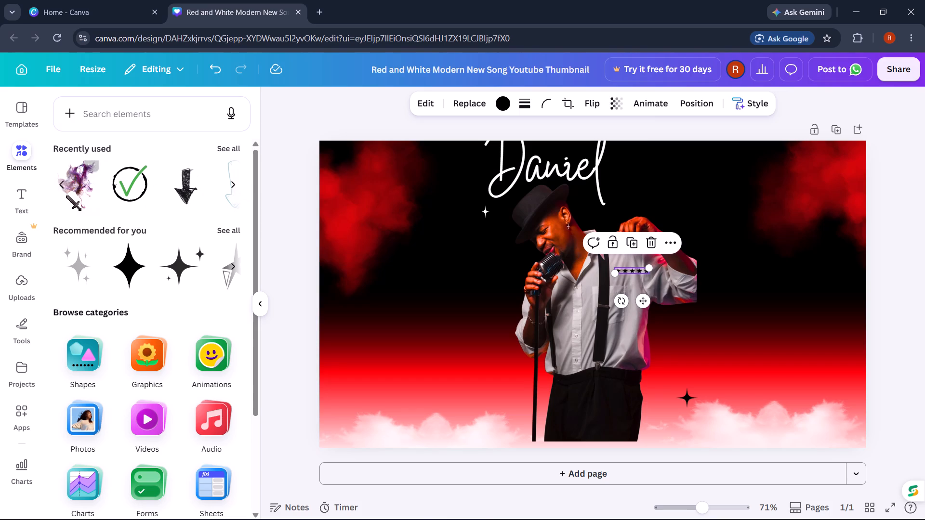
pyautogui.click(61, 180)
pyautogui.click(156, 176)
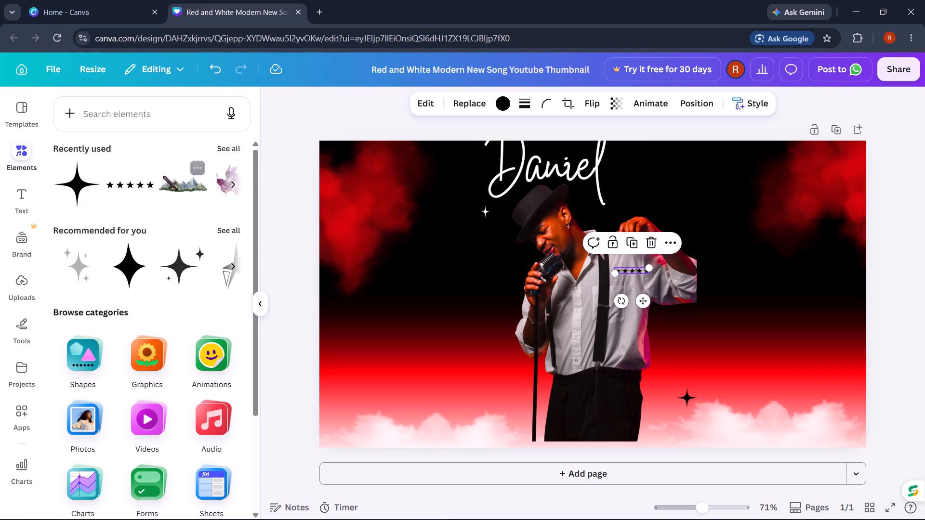
pyautogui.click(164, 176)
pyautogui.click(174, 182)
pyautogui.moveTo(493, 264); pyautogui.dragTo(396, 345)
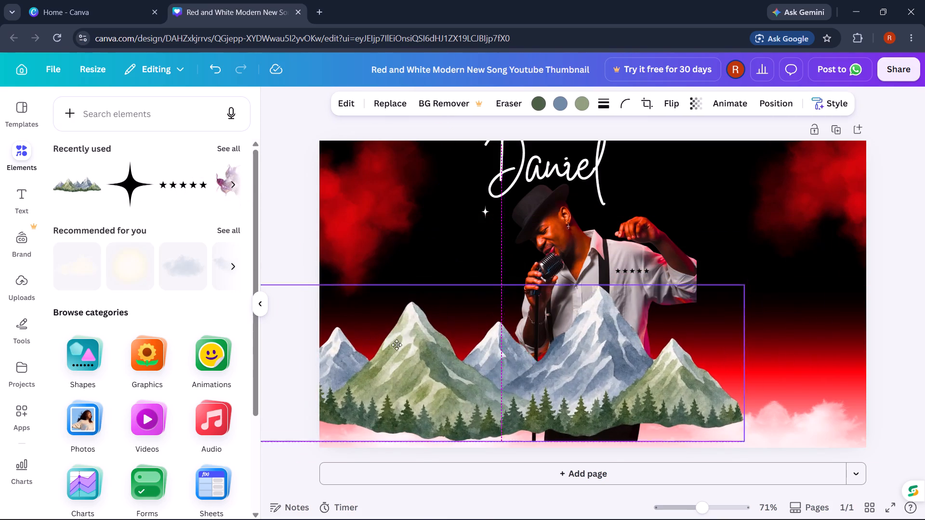
pyautogui.moveTo(396, 345); pyautogui.dragTo(370, 372)
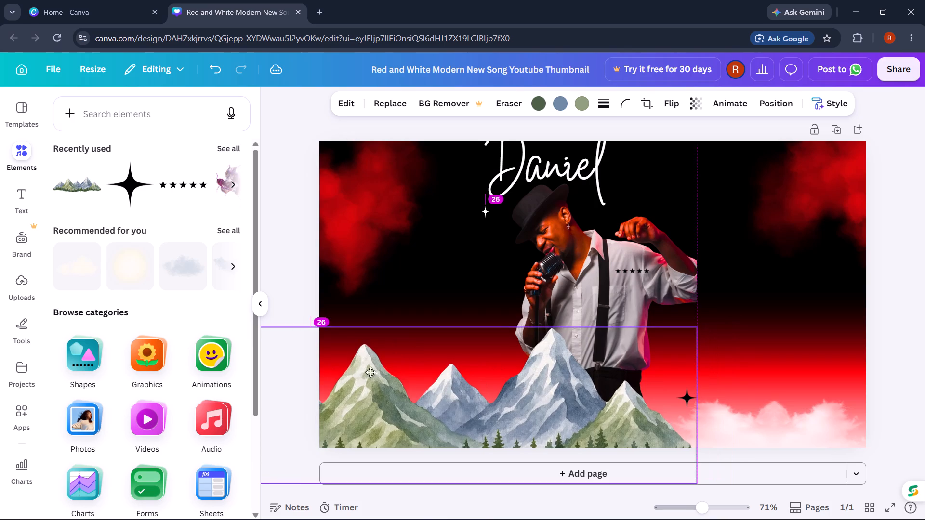
pyautogui.moveTo(370, 372); pyautogui.dragTo(431, 387)
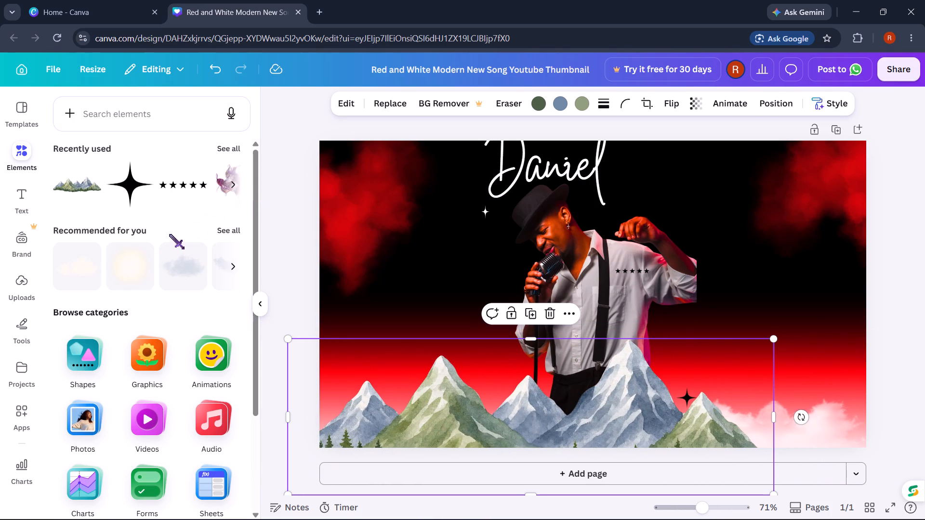
# Add the round pale glow from the recommended elements and place it over the singer's face and hat.
pyautogui.click(125, 265)
pyautogui.moveTo(586, 268); pyautogui.dragTo(552, 222)
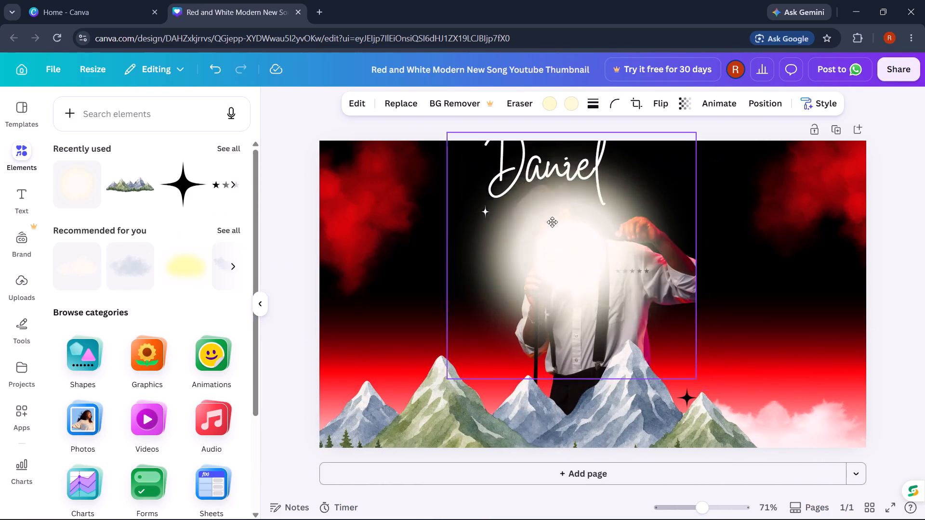
pyautogui.moveTo(552, 222); pyautogui.dragTo(555, 213)
# Add the soft yellow oval glow from the recommended elements and place it at the canvas's right edge, above the white clouds.
pyautogui.click(197, 263)
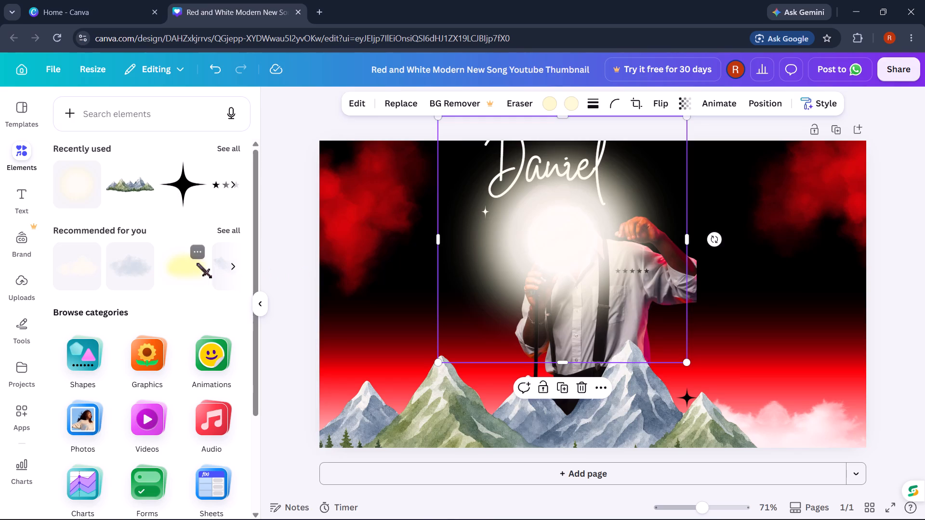
pyautogui.moveTo(612, 266); pyautogui.dragTo(672, 154)
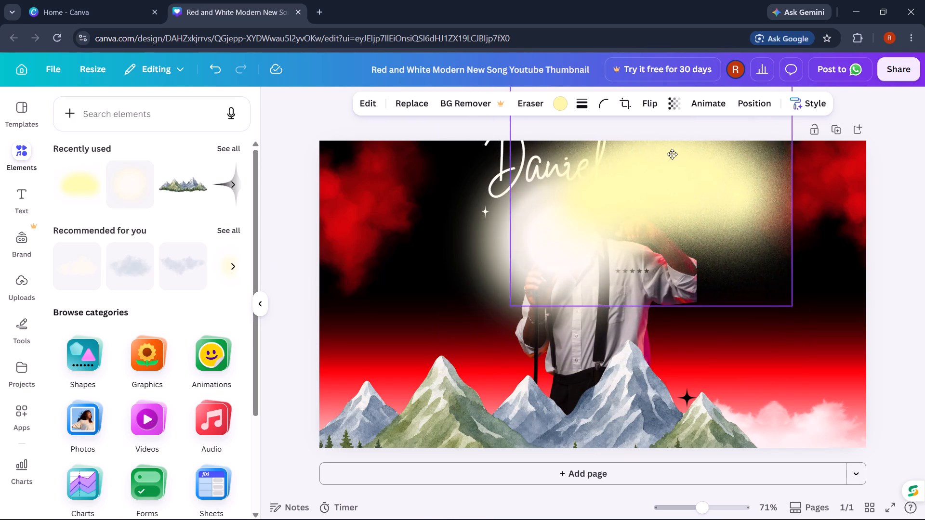
pyautogui.moveTo(672, 154); pyautogui.dragTo(801, 287)
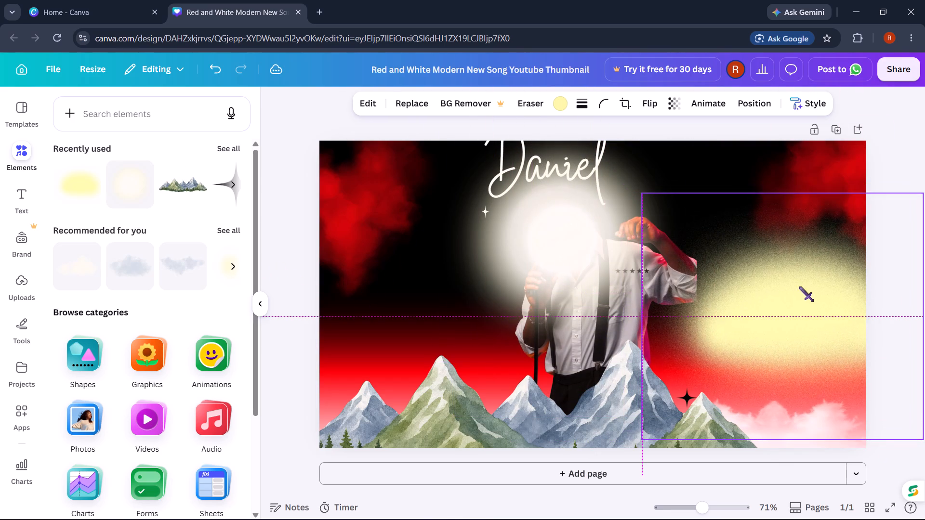
# Add the wispy grey cloud from the recommended elements and place it across the canvas's top edge, over the Daniel text.
pyautogui.click(193, 279)
pyautogui.moveTo(562, 244); pyautogui.dragTo(492, 198)
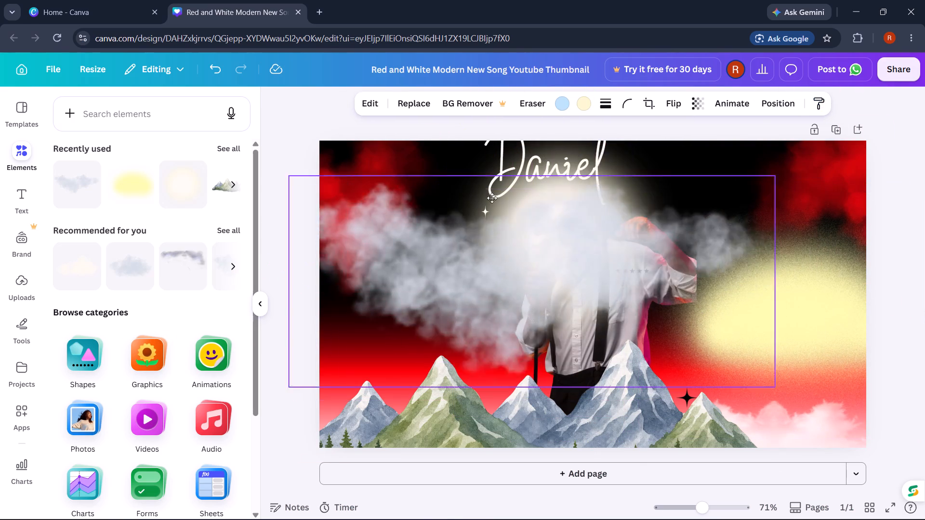
pyautogui.moveTo(492, 198); pyautogui.dragTo(551, 114)
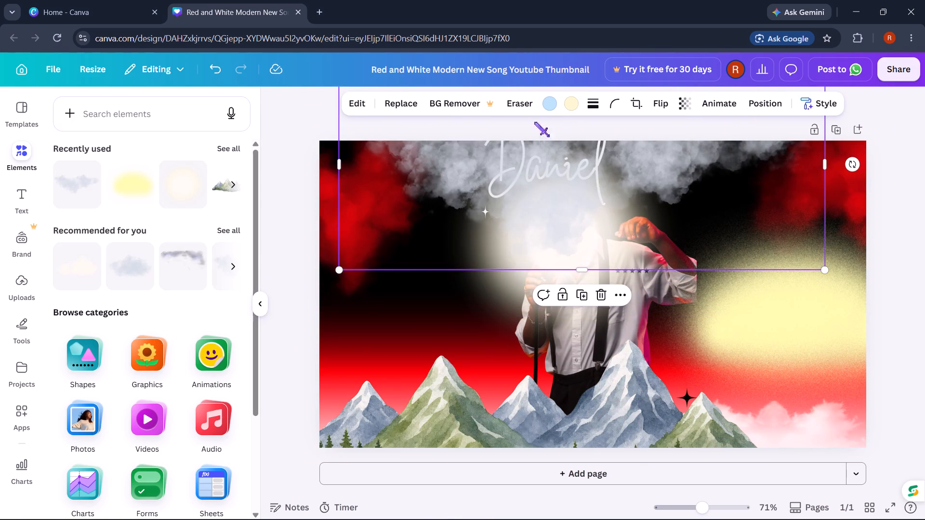
# Add the storm cloud with lightning from the recommended elements and place it near the canvas's top, over the Daniel text.
pyautogui.click(188, 257)
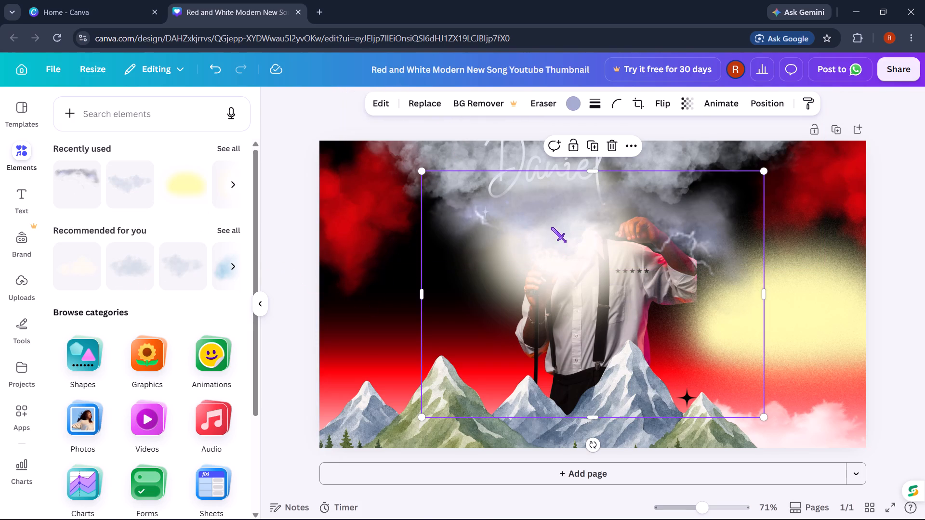
pyautogui.moveTo(552, 227); pyautogui.dragTo(521, 173)
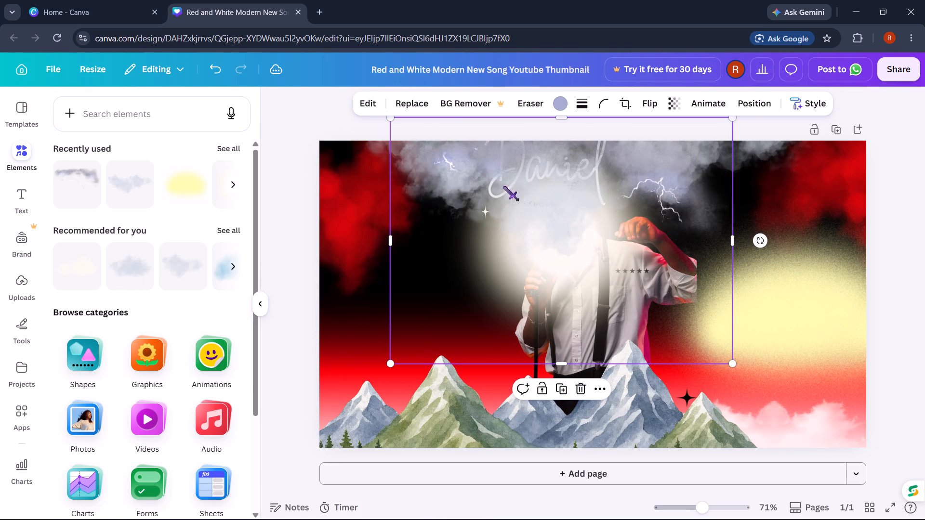
# Add the blue watercolour cloud from the recommended elements and place it in the canvas's upper left corner, over the red smoke.
pyautogui.click(213, 273)
pyautogui.moveTo(587, 256); pyautogui.dragTo(364, 159)
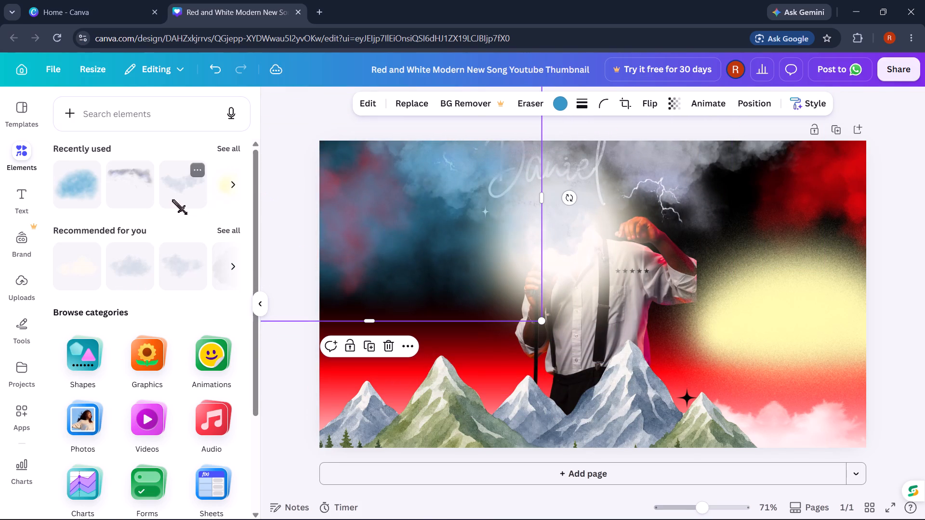
# Add the golden light rays from the full set of recommended elements and place them in the canvas's upper left corner.
pyautogui.click(228, 183)
pyautogui.click(229, 183)
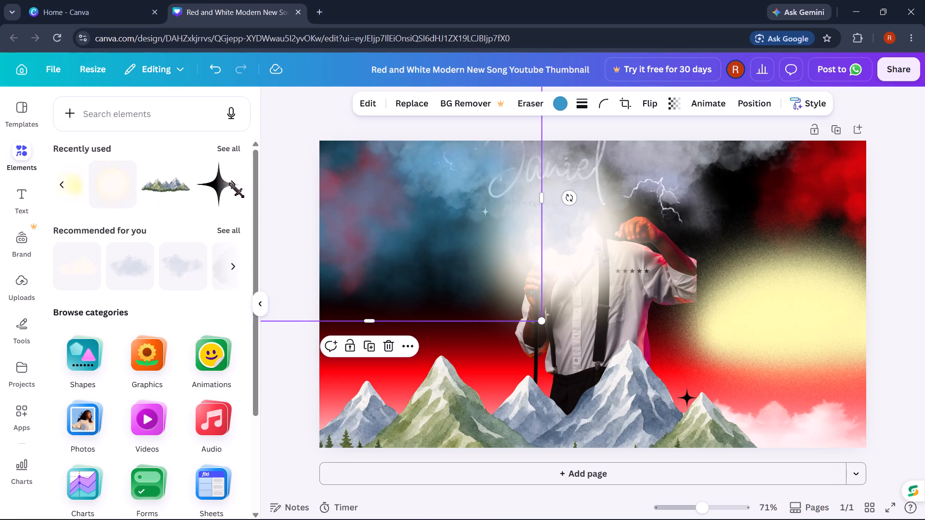
pyautogui.click(229, 183)
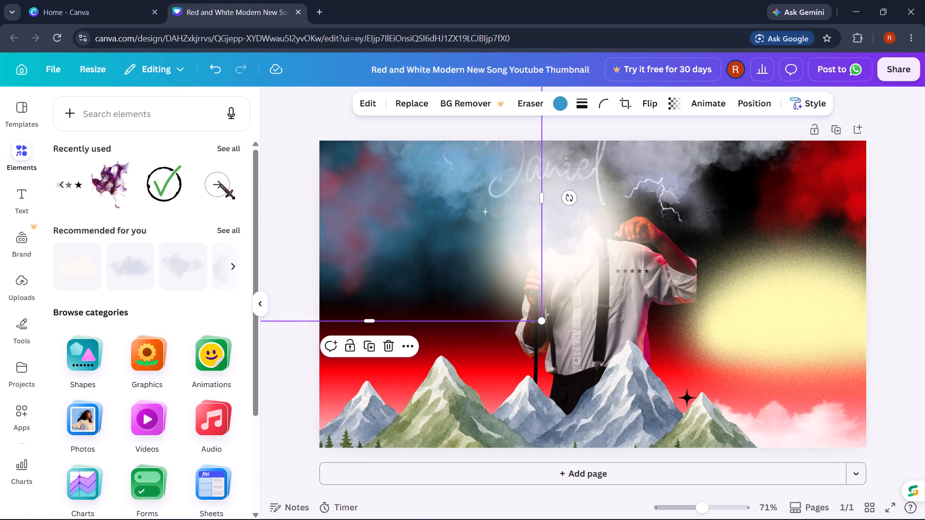
pyautogui.click(233, 267)
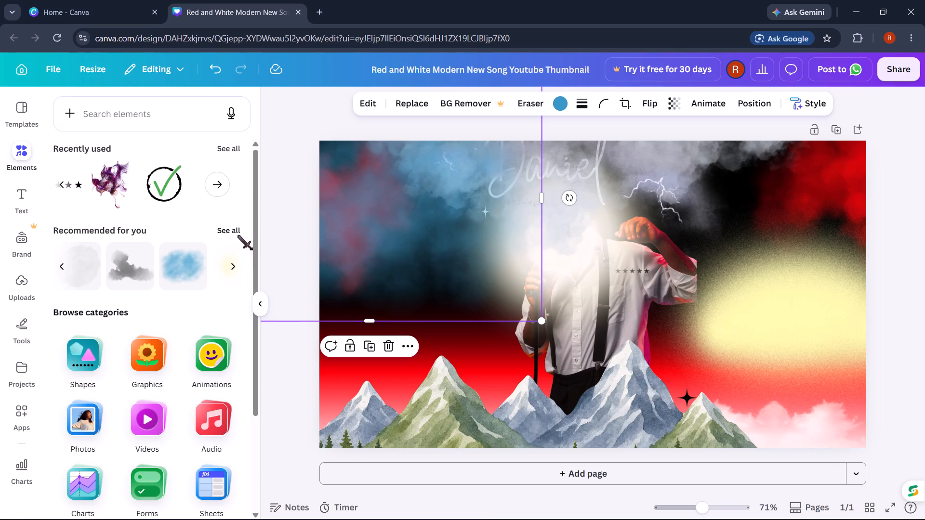
pyautogui.click(234, 224)
pyautogui.click(143, 336)
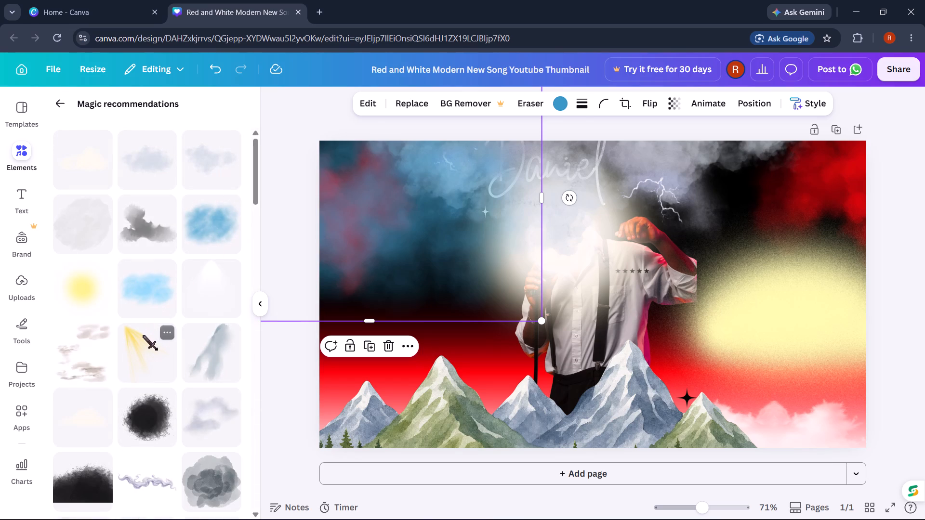
pyautogui.moveTo(538, 217); pyautogui.dragTo(324, 166)
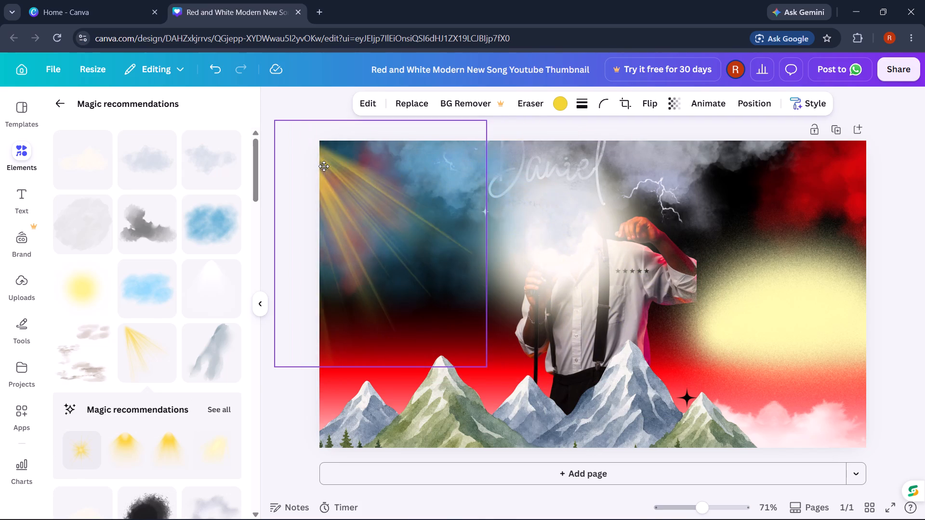
pyautogui.moveTo(324, 166); pyautogui.dragTo(348, 161)
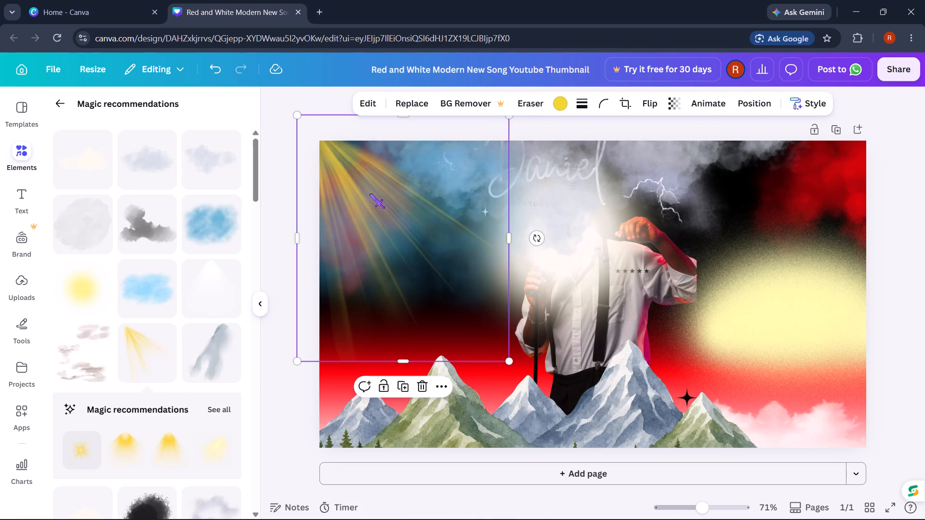
# Reorder the layers so the storm cloud with lightning sits below both white clouds, just above the red gradient.
pyautogui.rightClick(370, 194)
pyautogui.click(457, 235)
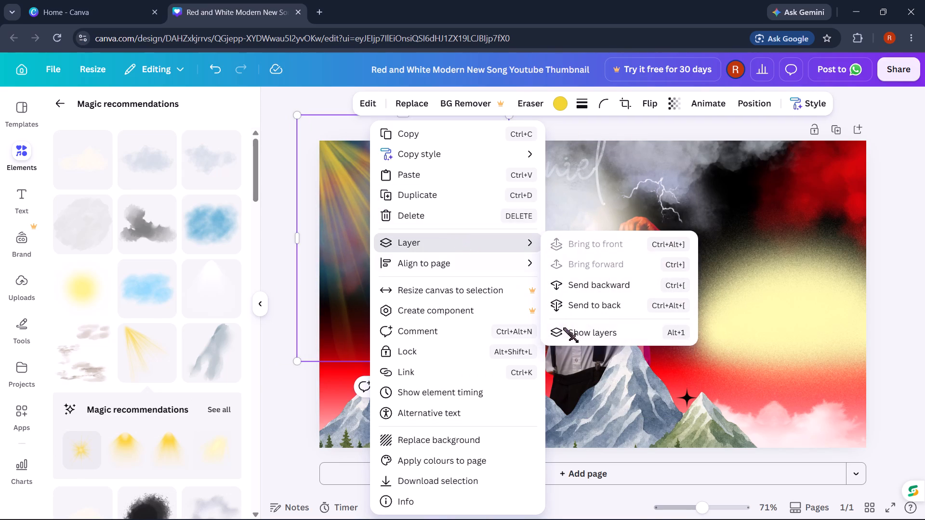
pyautogui.click(565, 331)
pyautogui.moveTo(158, 283); pyautogui.dragTo(149, 519)
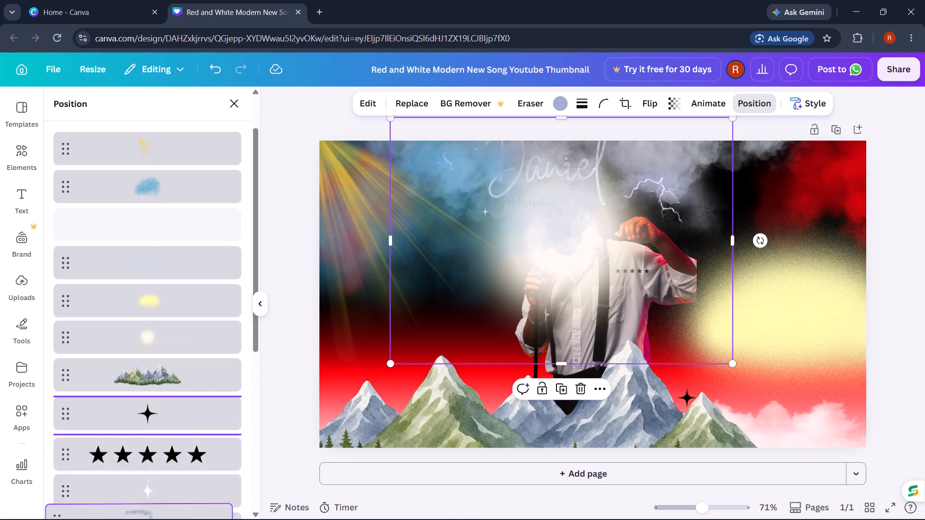
pyautogui.moveTo(149, 519); pyautogui.dragTo(188, 462)
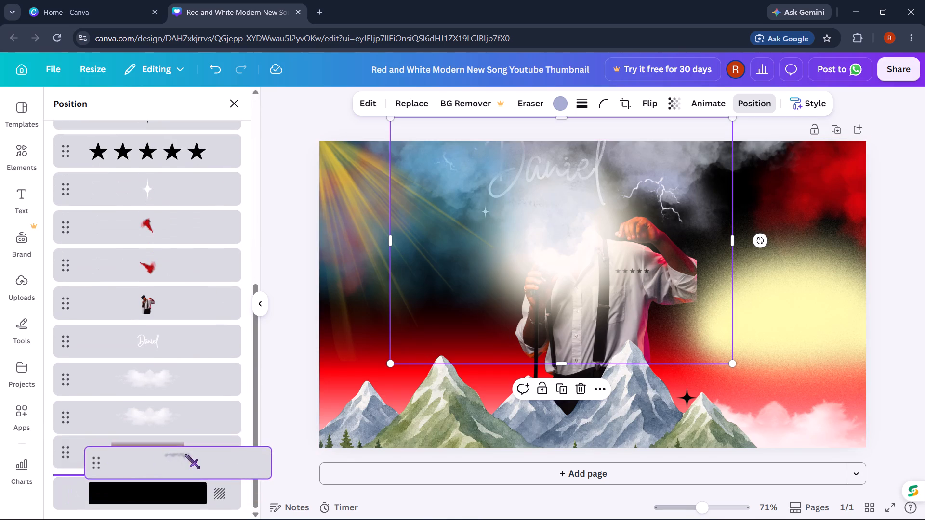
pyautogui.click(185, 447)
pyautogui.moveTo(185, 447); pyautogui.dragTo(173, 391)
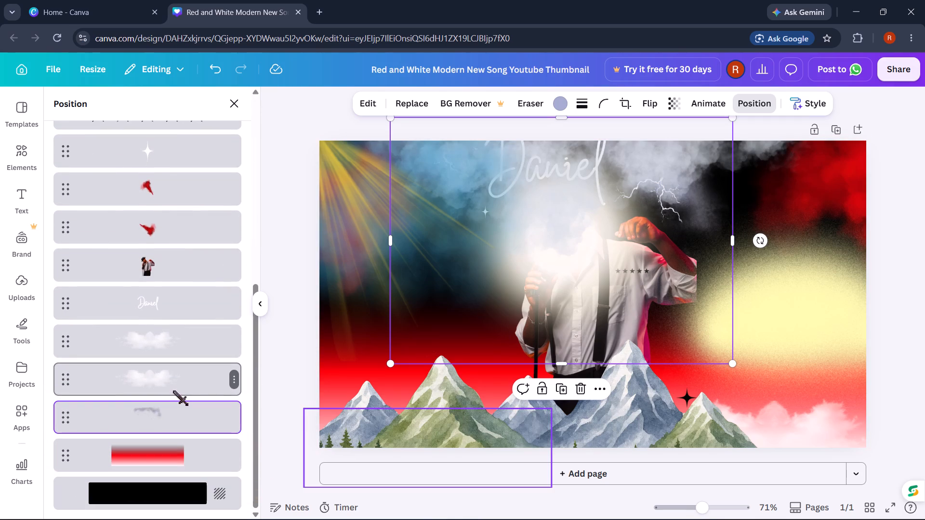
# Move the round white glow's layer beneath the storm cloud, directly above the red gradient.
pyautogui.scroll(2, 174, 385)
pyautogui.scroll(-2, 174, 385)
pyautogui.scroll(7, 176, 370)
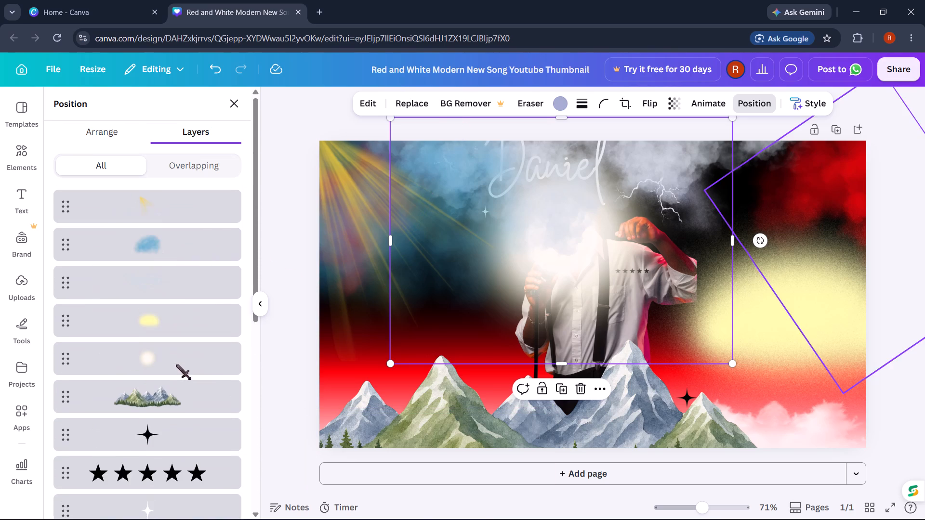
pyautogui.moveTo(160, 350); pyautogui.dragTo(174, 498)
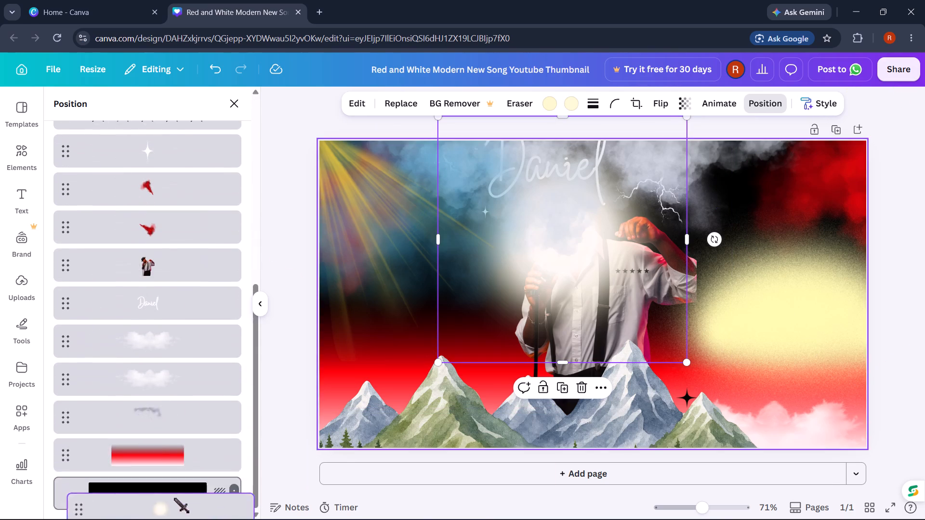
pyautogui.moveTo(174, 498); pyautogui.dragTo(181, 392)
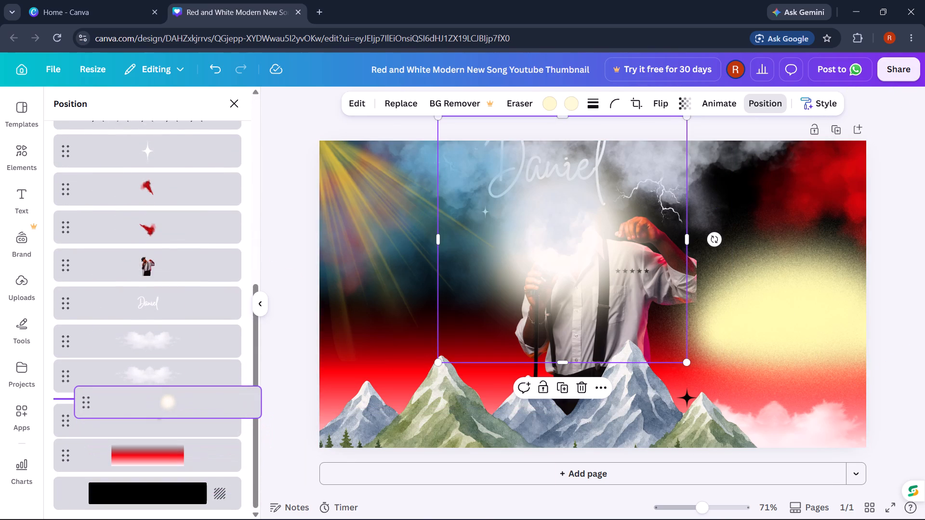
pyautogui.moveTo(181, 392); pyautogui.dragTo(168, 433)
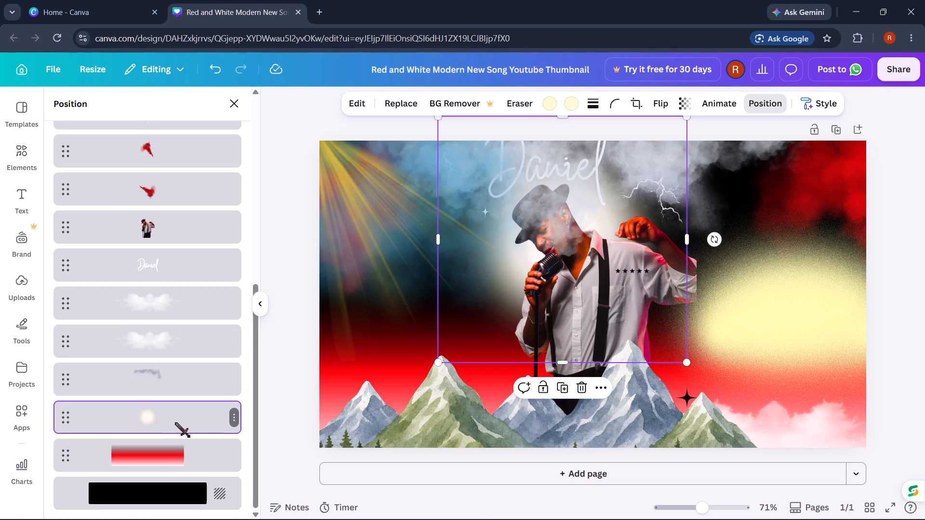
# Move the yellow oval glow's layer beneath the round white glow, directly above the red gradient.
pyautogui.scroll(6, 186, 413)
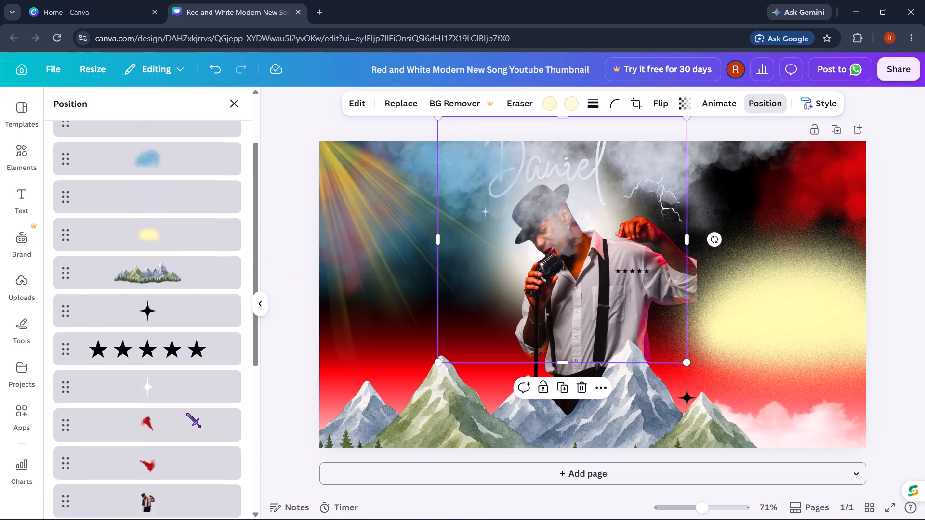
pyautogui.scroll(2, 186, 413)
pyautogui.moveTo(162, 329); pyautogui.dragTo(160, 519)
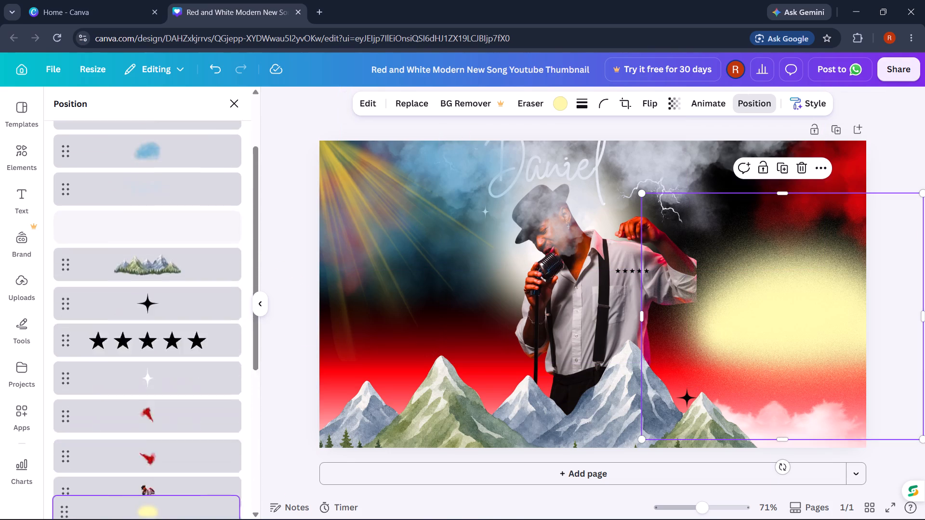
pyautogui.moveTo(160, 519); pyautogui.dragTo(175, 439)
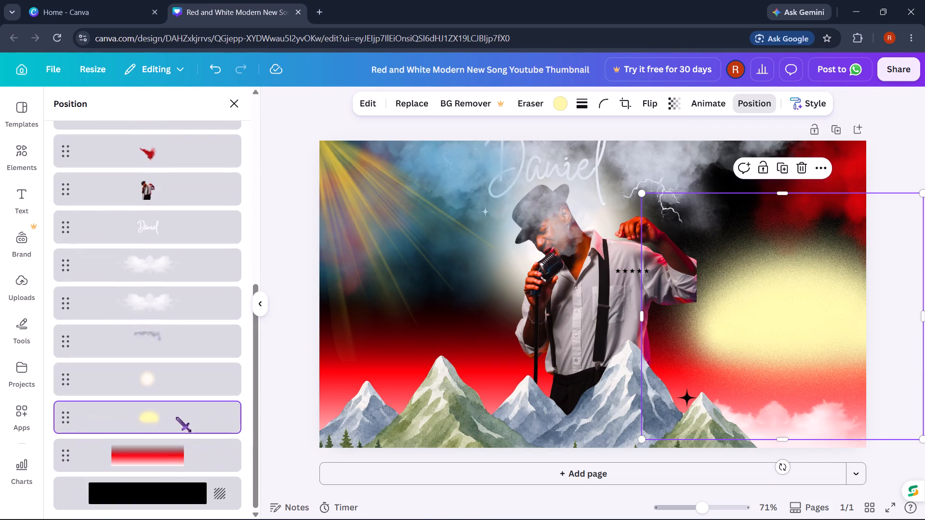
# Move the wispy grey cloud's layer beneath the yellow oval glow, directly above the red gradient.
pyautogui.scroll(9, 176, 417)
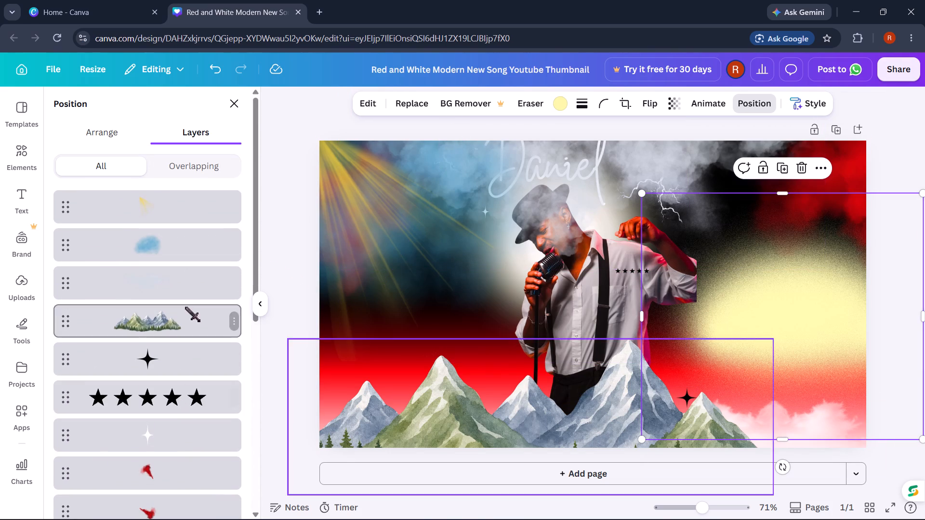
pyautogui.moveTo(163, 276); pyautogui.dragTo(162, 519)
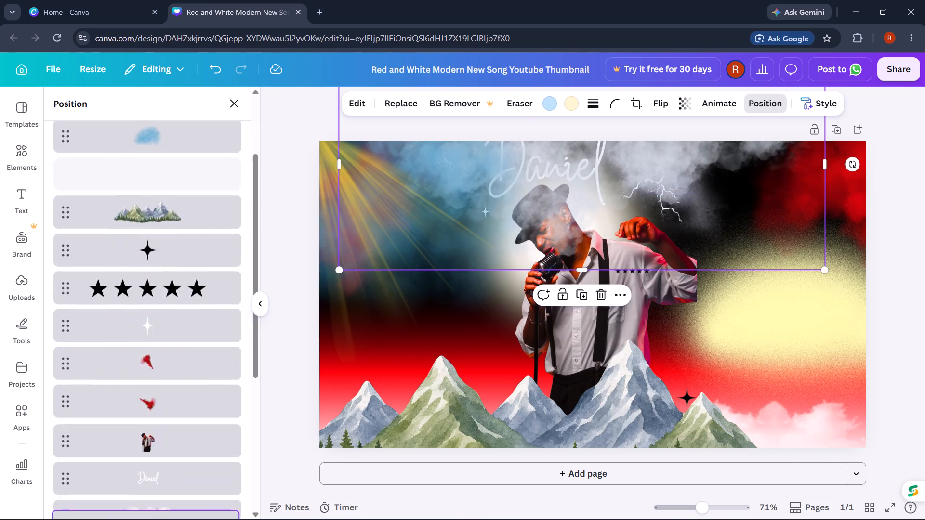
pyautogui.moveTo(162, 519); pyautogui.dragTo(183, 429)
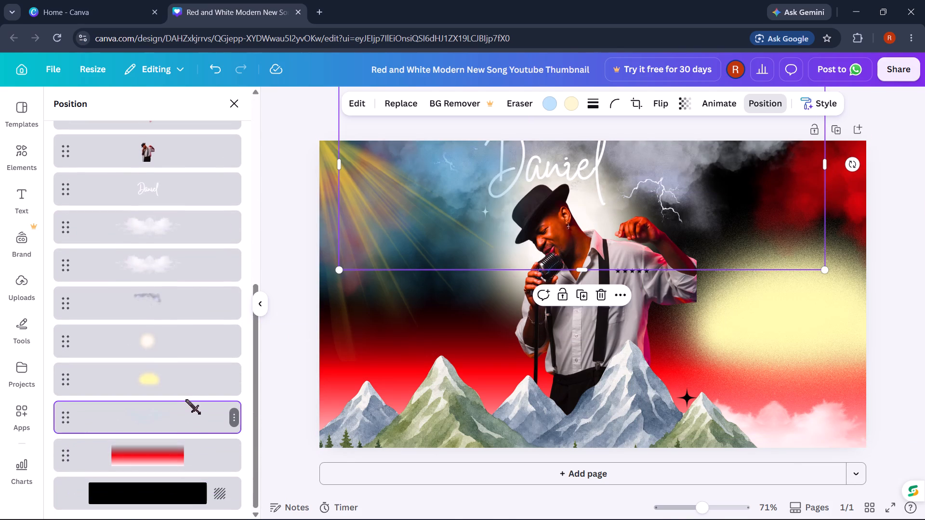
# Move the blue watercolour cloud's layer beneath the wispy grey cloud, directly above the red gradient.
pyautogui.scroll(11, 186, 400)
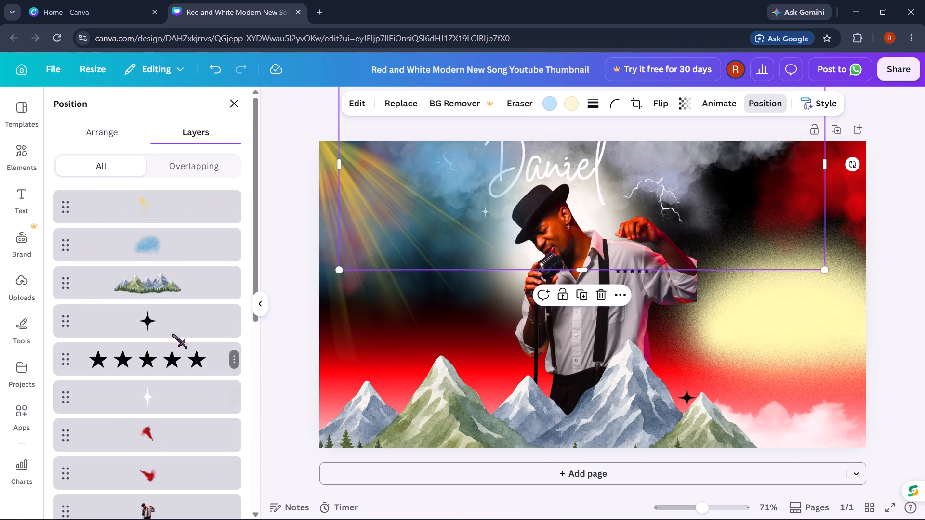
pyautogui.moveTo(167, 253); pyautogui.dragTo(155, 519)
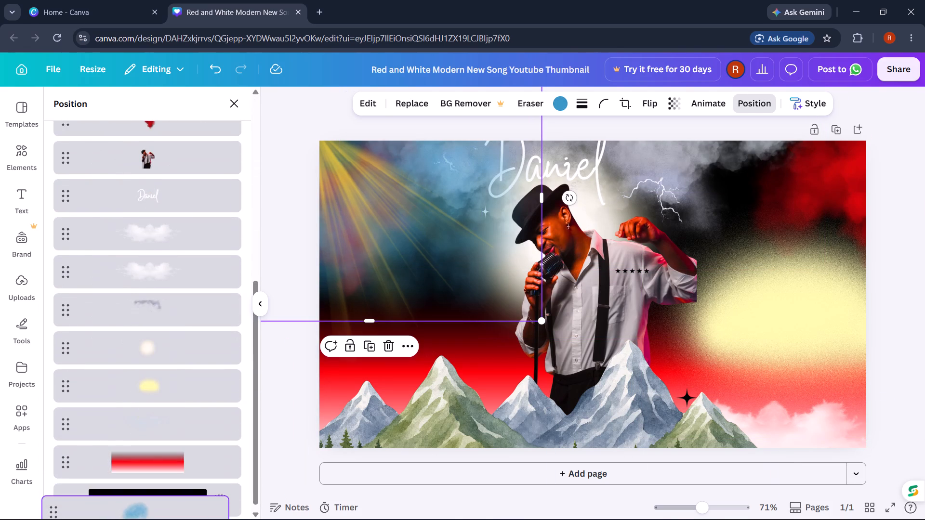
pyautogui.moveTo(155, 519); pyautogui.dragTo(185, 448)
# Move the golden light rays' layer to the bottom of the stack, between the red gradient and the black background.
pyautogui.scroll(4, 182, 433)
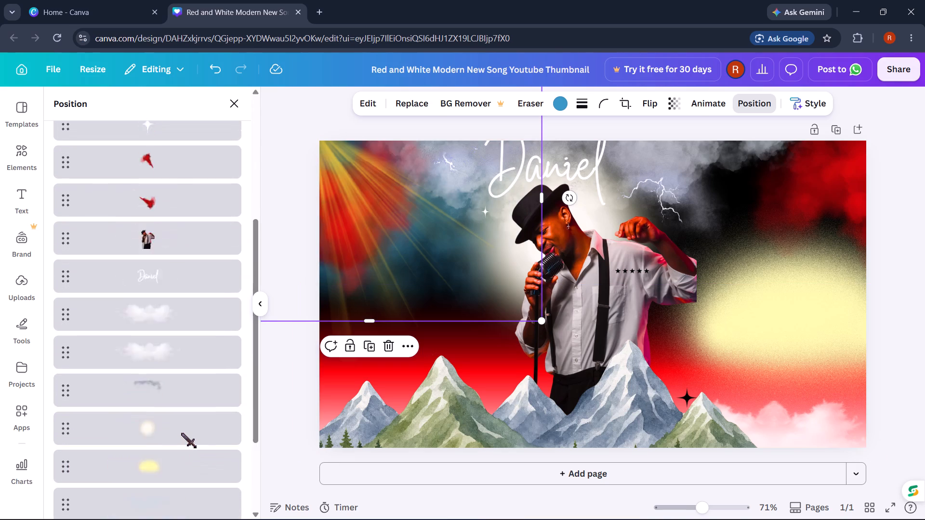
pyautogui.scroll(8, 182, 433)
pyautogui.moveTo(174, 216); pyautogui.dragTo(174, 246)
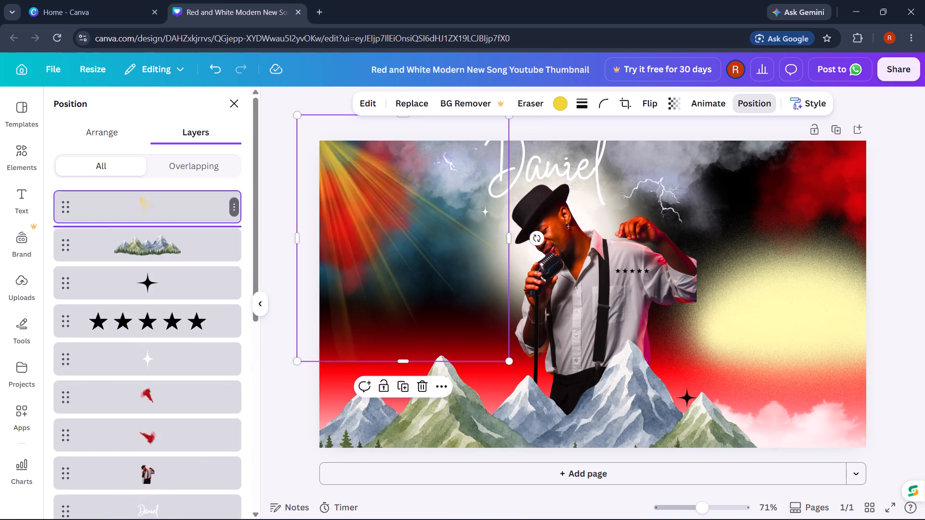
pyautogui.moveTo(174, 246); pyautogui.dragTo(190, 453)
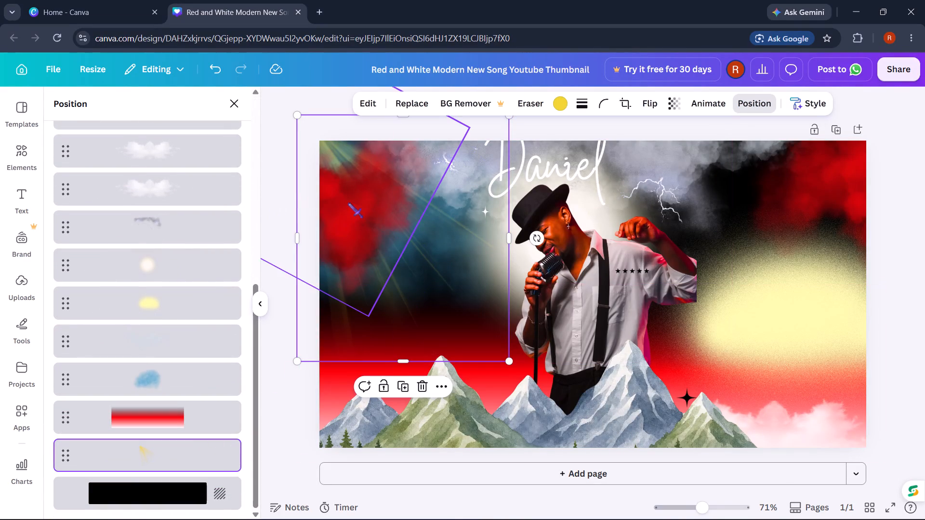
# Nudge the light rays slightly up and to the right in the canvas's upper left corner.
pyautogui.click(348, 203)
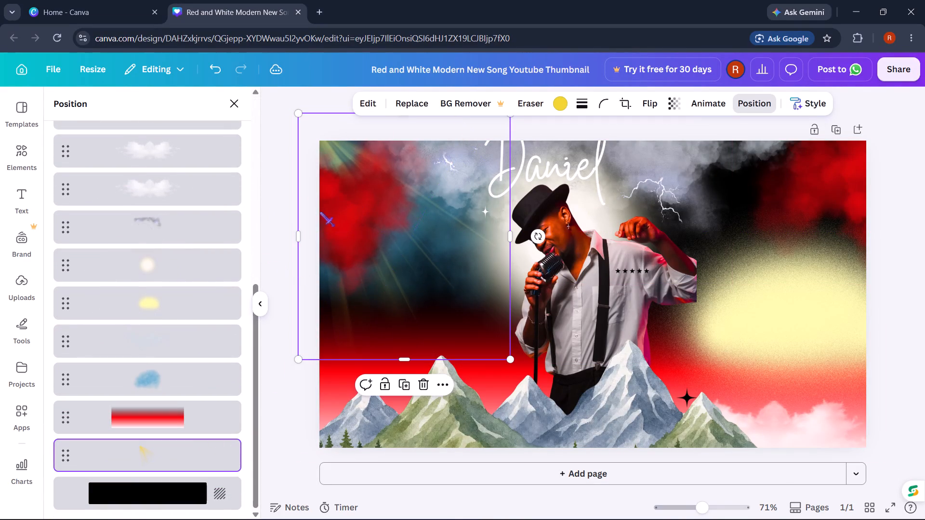
pyautogui.moveTo(342, 208); pyautogui.dragTo(352, 203)
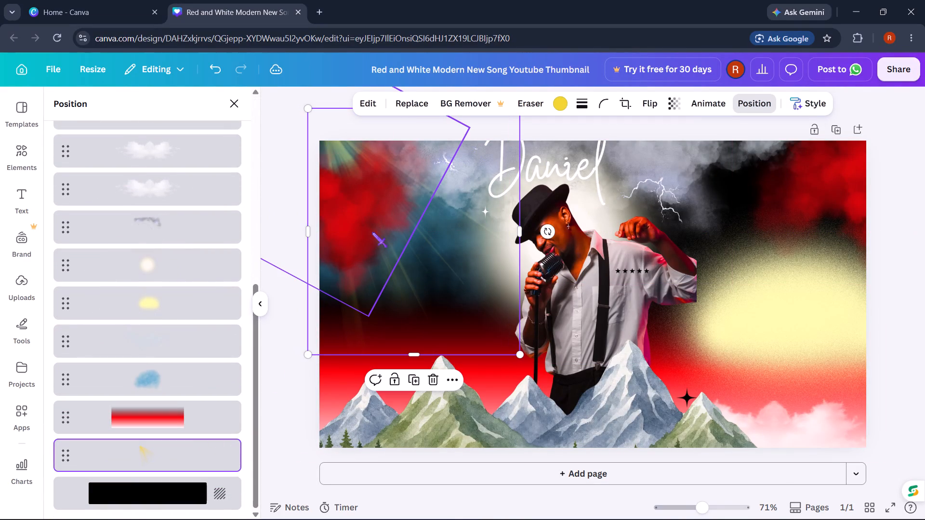
# Delete the blue watercolour cloud after trying it lower on the canvas's left side.
pyautogui.click(434, 273)
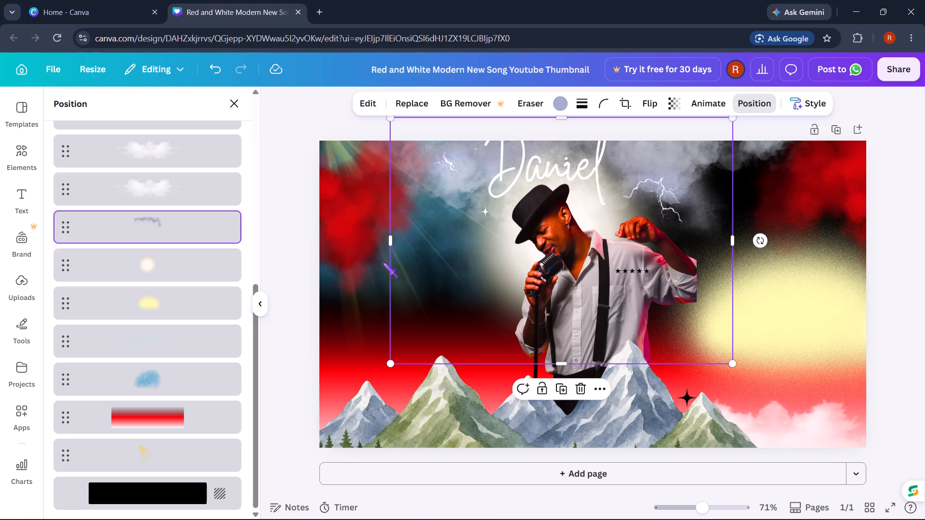
pyautogui.moveTo(355, 311); pyautogui.dragTo(355, 310)
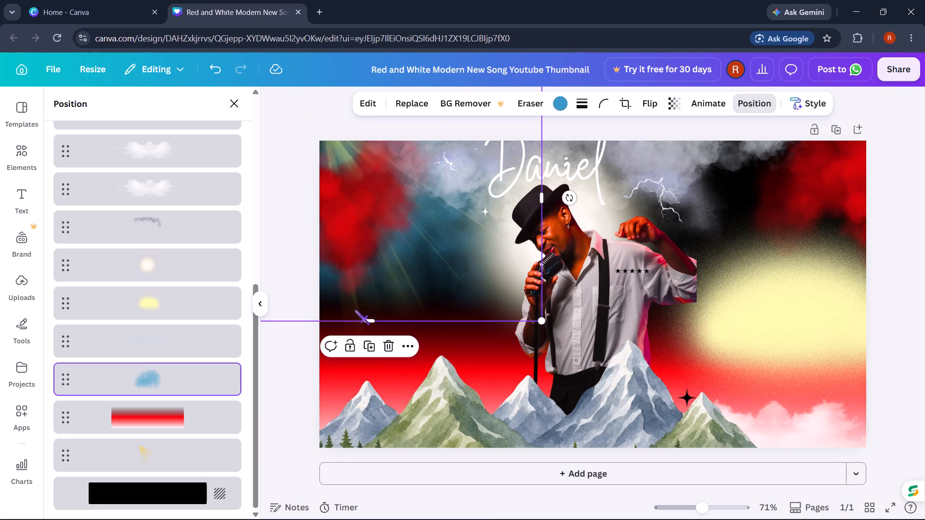
pyautogui.moveTo(355, 310); pyautogui.dragTo(258, 385)
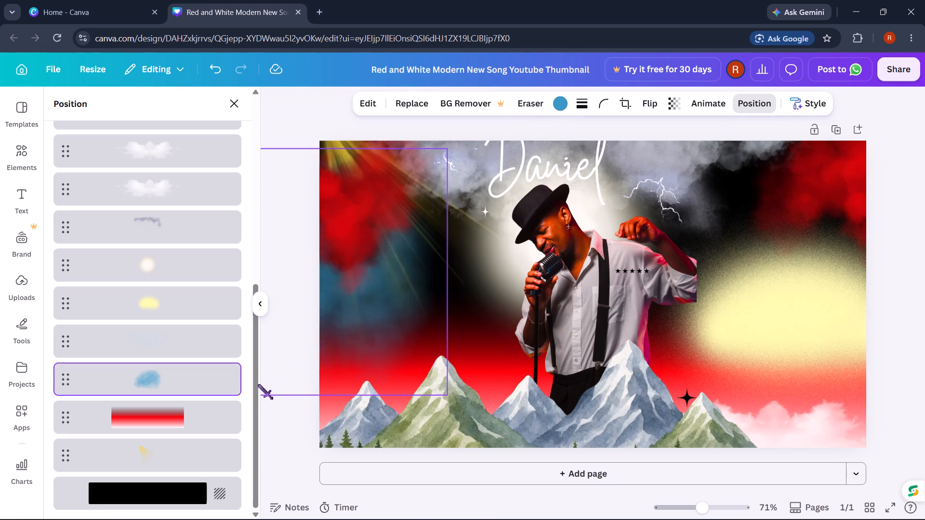
pyautogui.moveTo(258, 385); pyautogui.dragTo(329, 366)
pyautogui.rightClick(352, 320)
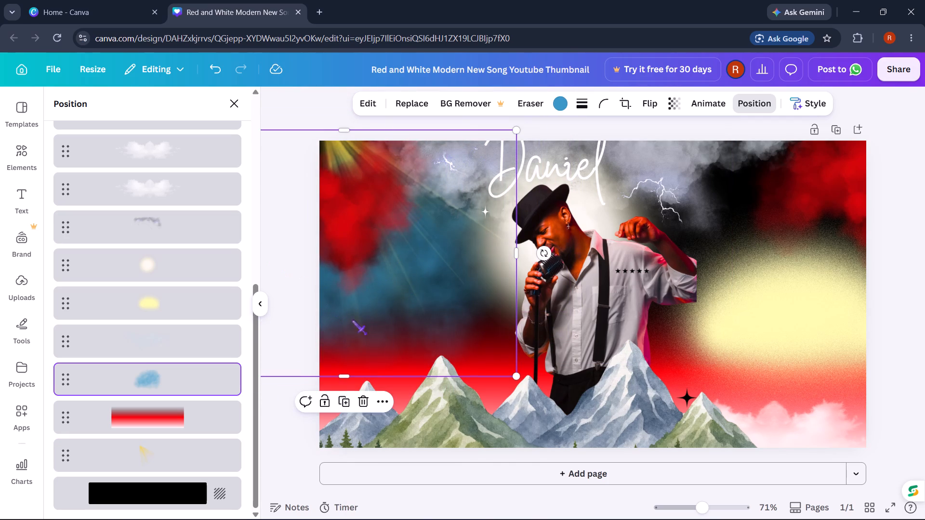
pyautogui.click(404, 210)
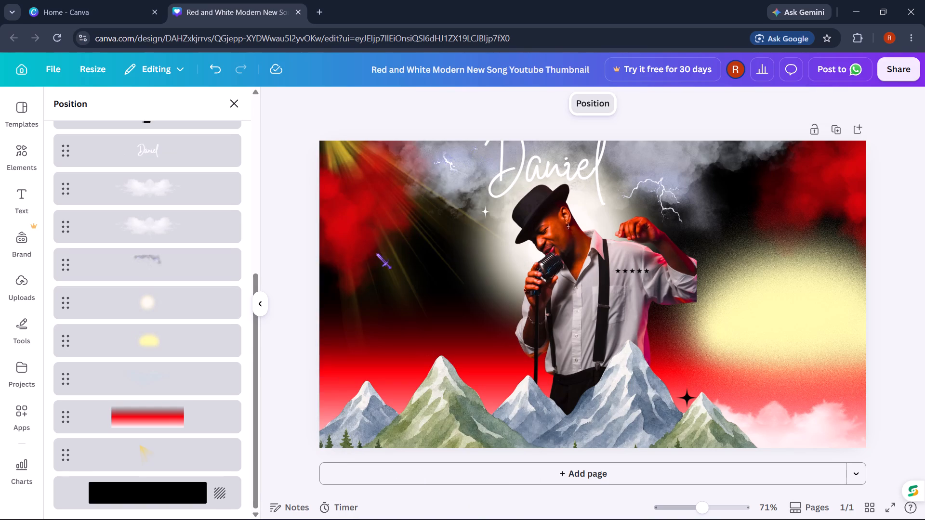
# Move the left red smoke further up into the canvas's upper left corner, uncovering more of the light rays.
pyautogui.moveTo(365, 196); pyautogui.dragTo(354, 155)
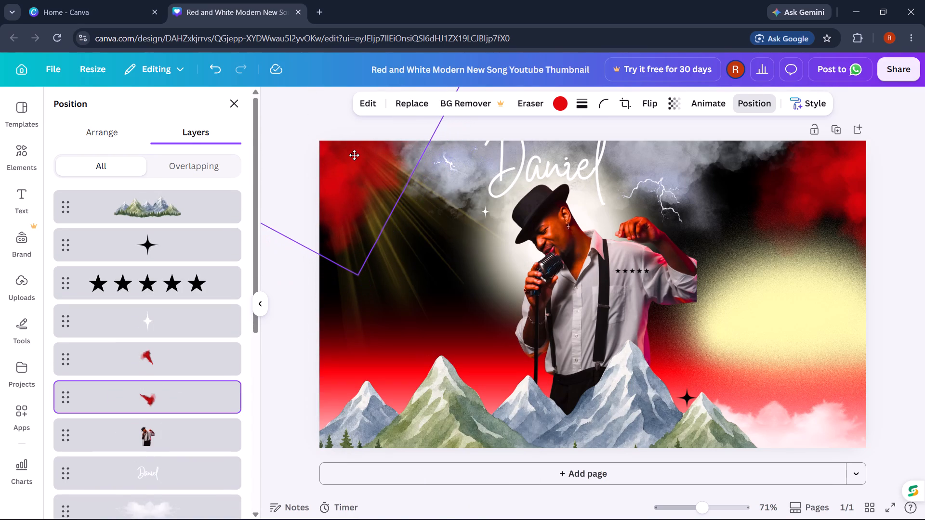
pyautogui.moveTo(354, 155); pyautogui.dragTo(356, 153)
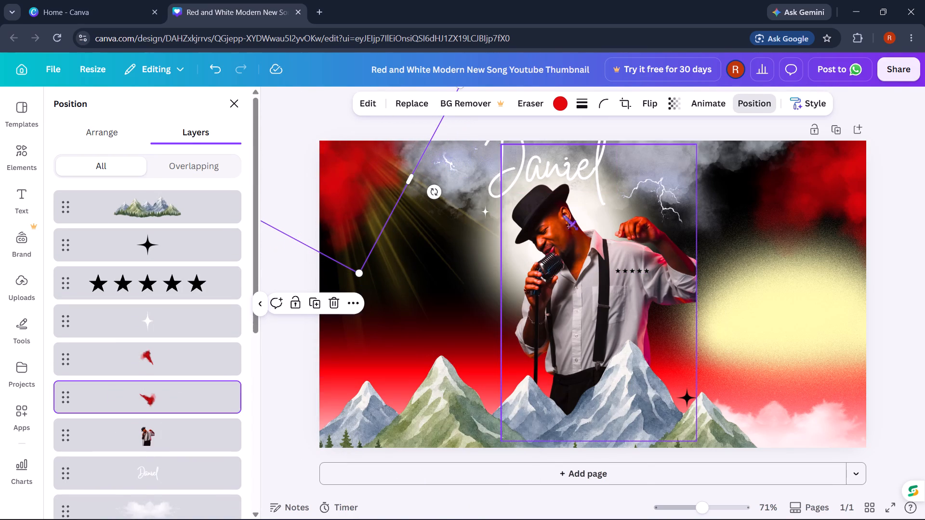
# Shift the singer slightly left and nudge the white cloud along the canvas's bottom up and to the right.
pyautogui.moveTo(578, 280); pyautogui.dragTo(561, 284)
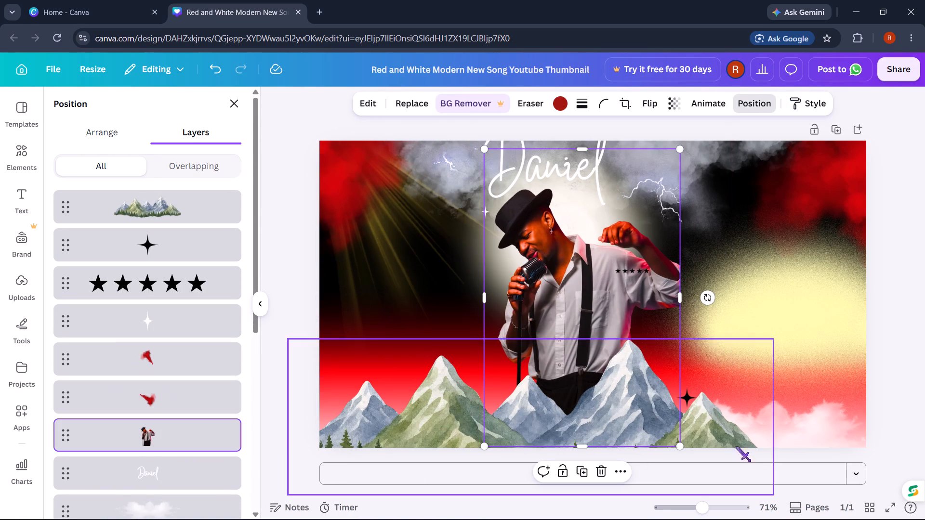
pyautogui.moveTo(788, 433); pyautogui.dragTo(809, 427)
# Shrink the mountain range and move it into the canvas's bottom right corner, overlapping the singer's leg.
pyautogui.moveTo(570, 424); pyautogui.dragTo(725, 473)
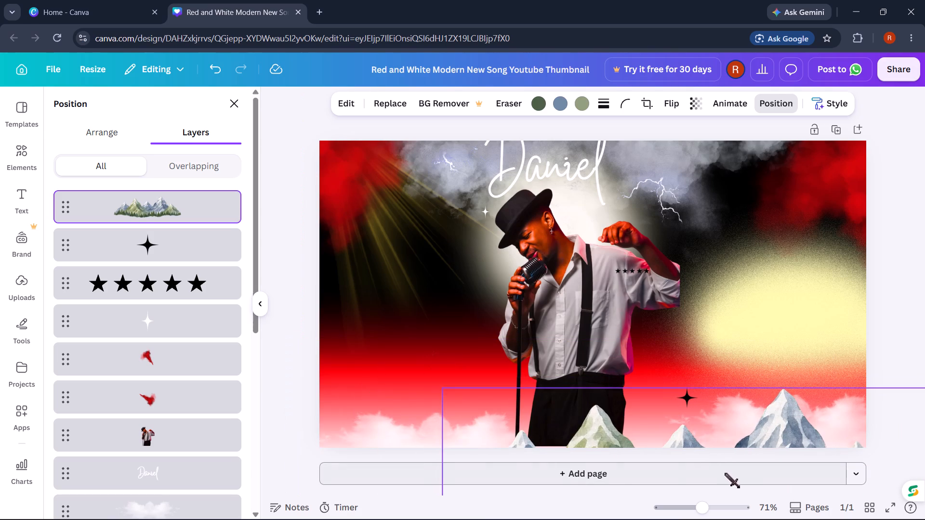
pyautogui.moveTo(725, 473); pyautogui.dragTo(672, 448)
pyautogui.moveTo(874, 363); pyautogui.dragTo(736, 380)
pyautogui.moveTo(632, 431); pyautogui.dragTo(746, 416)
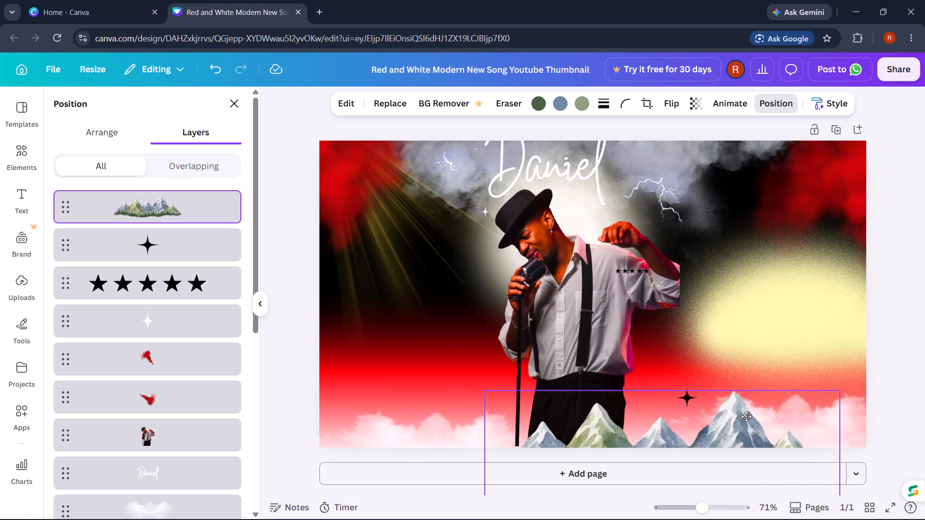
pyautogui.moveTo(746, 416); pyautogui.dragTo(788, 403)
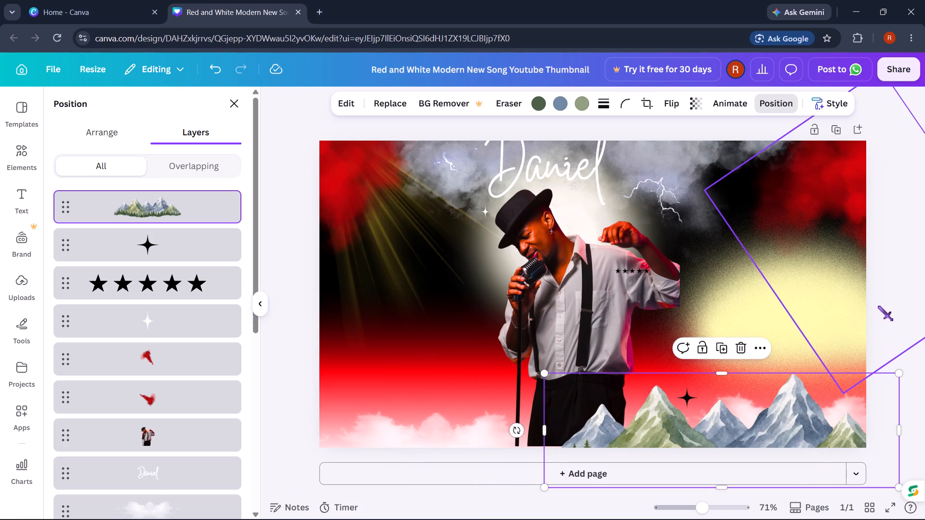
pyautogui.click(878, 306)
pyautogui.click(886, 299)
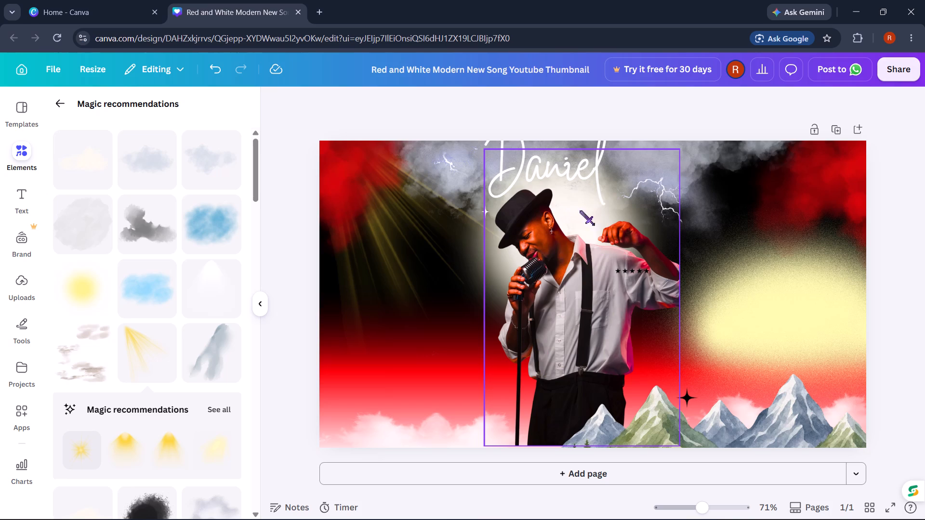
# Reposition the singer slightly down and right, and move the five-star row lower onto his shirt.
pyautogui.moveTo(583, 212); pyautogui.dragTo(582, 235)
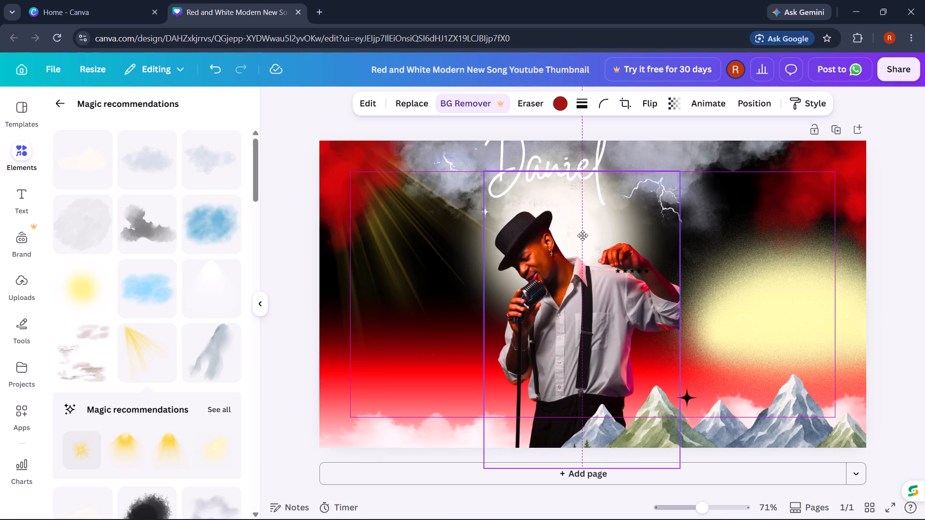
pyautogui.moveTo(582, 235); pyautogui.dragTo(597, 219)
pyautogui.moveTo(635, 266); pyautogui.dragTo(628, 271)
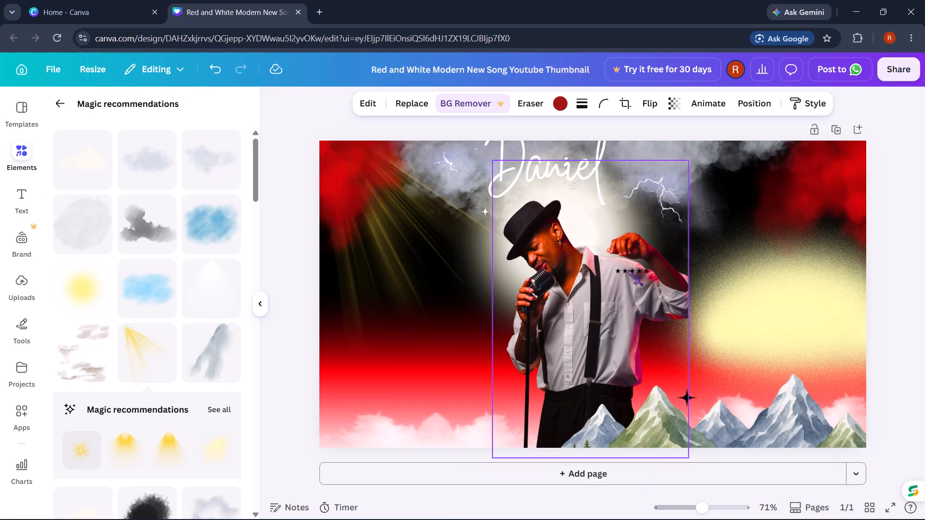
pyautogui.moveTo(630, 270); pyautogui.dragTo(616, 280)
pyautogui.moveTo(609, 351); pyautogui.dragTo(615, 344)
pyautogui.click(924, 251)
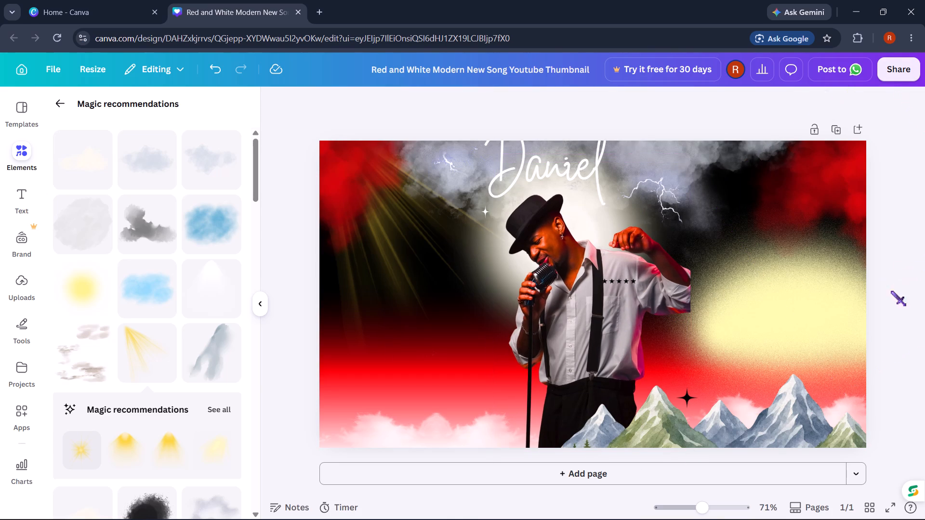
# Delete the pale yellow glow on the canvas's right side.
pyautogui.moveTo(754, 314); pyautogui.dragTo(796, 294)
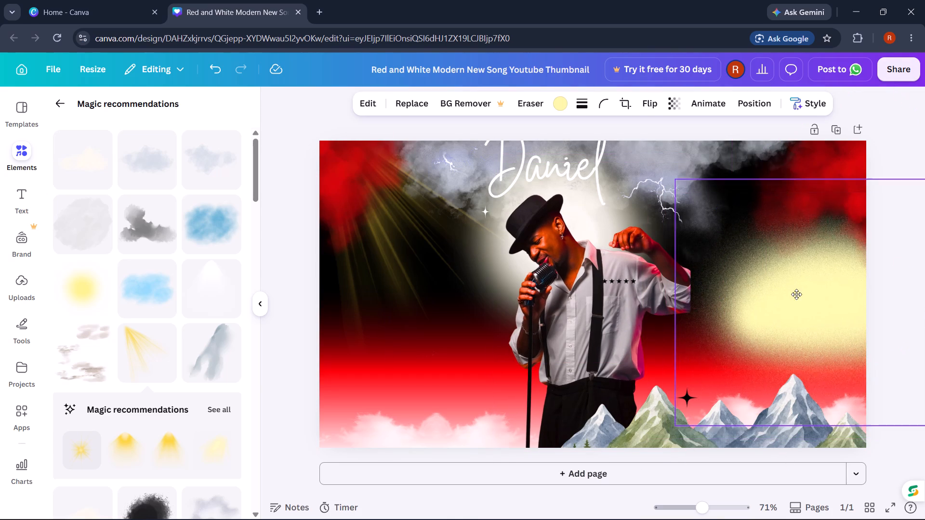
pyautogui.moveTo(796, 294); pyautogui.dragTo(777, 314)
pyautogui.rightClick(777, 312)
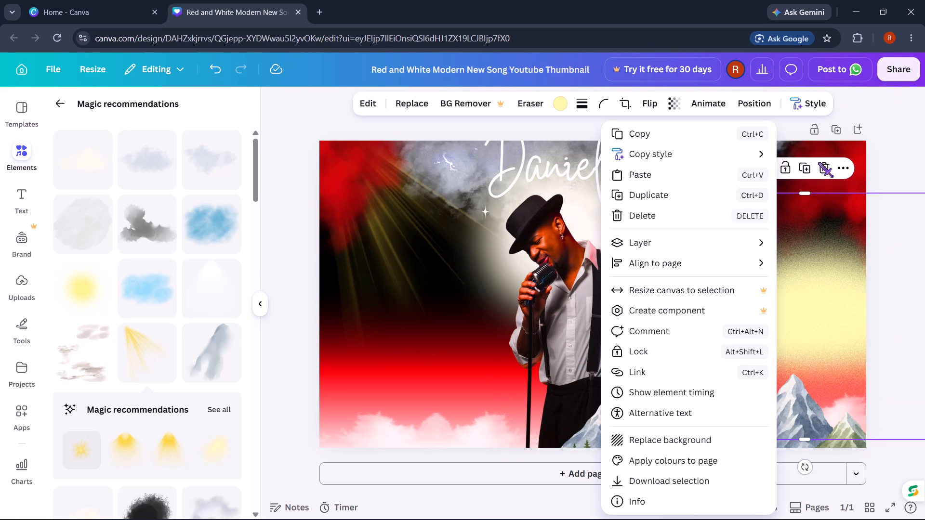
pyautogui.click(819, 163)
pyautogui.click(819, 163)
# Nudge the red smoke slightly lower in the canvas's upper right corner.
pyautogui.moveTo(815, 174); pyautogui.dragTo(816, 180)
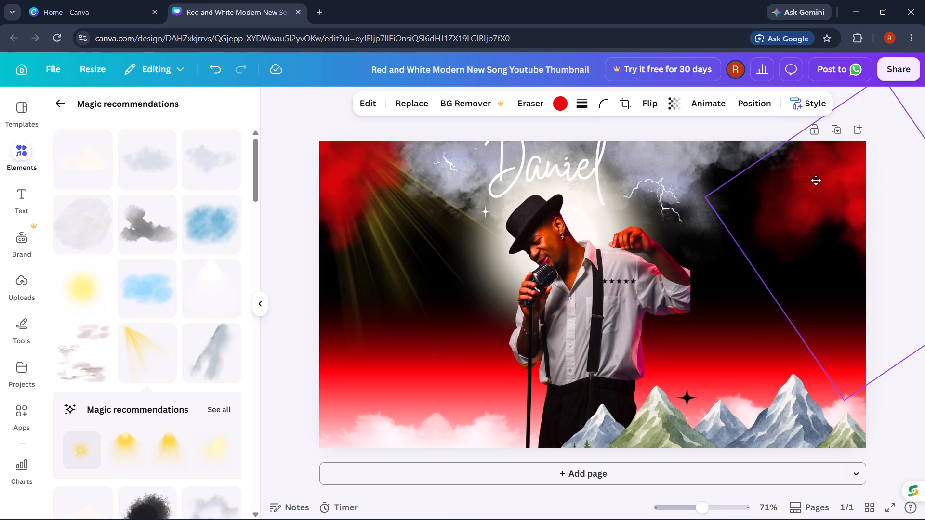
pyautogui.moveTo(816, 180); pyautogui.dragTo(815, 181)
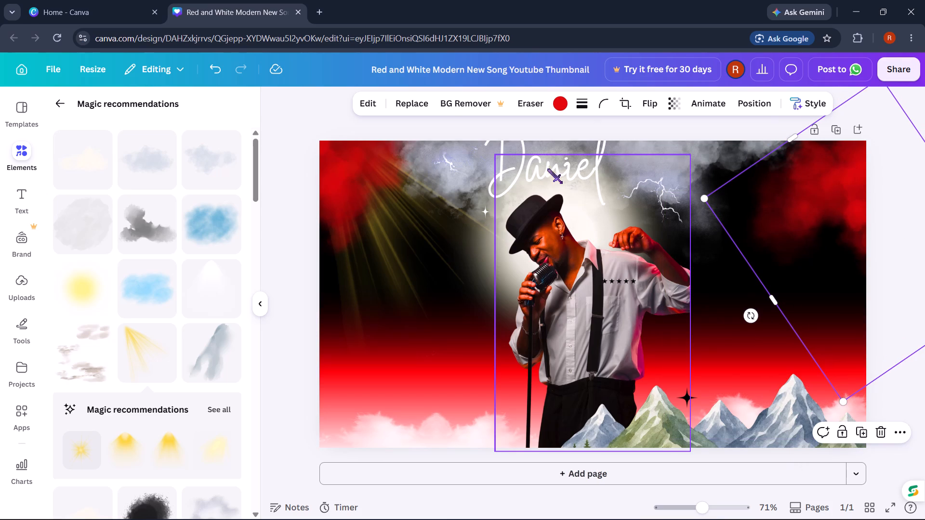
# Move the "Daniel" text from above the singer to the dark area on his left.
pyautogui.moveTo(509, 148); pyautogui.dragTo(365, 275)
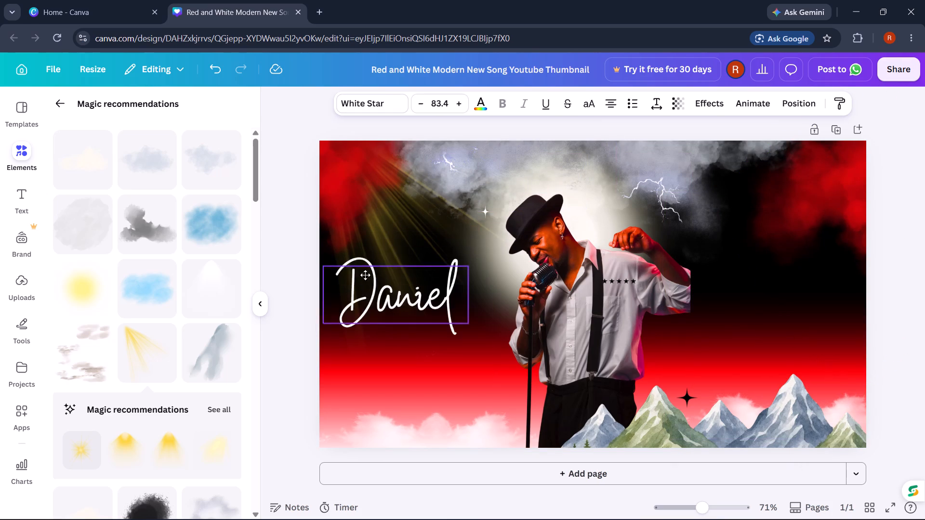
pyautogui.moveTo(365, 275); pyautogui.dragTo(390, 247)
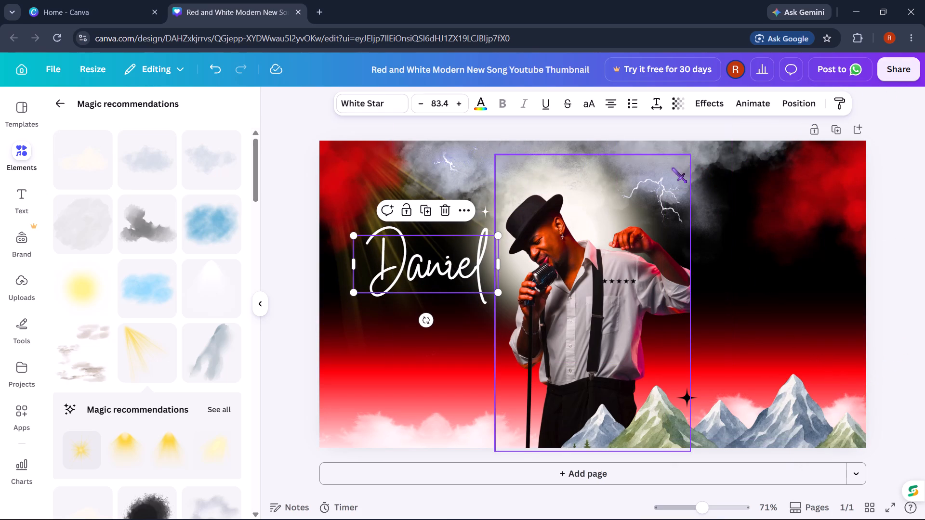
# Move the grey storm cloud with lightning up and to the right along the canvas's top edge.
pyautogui.moveTo(677, 150); pyautogui.dragTo(675, 155)
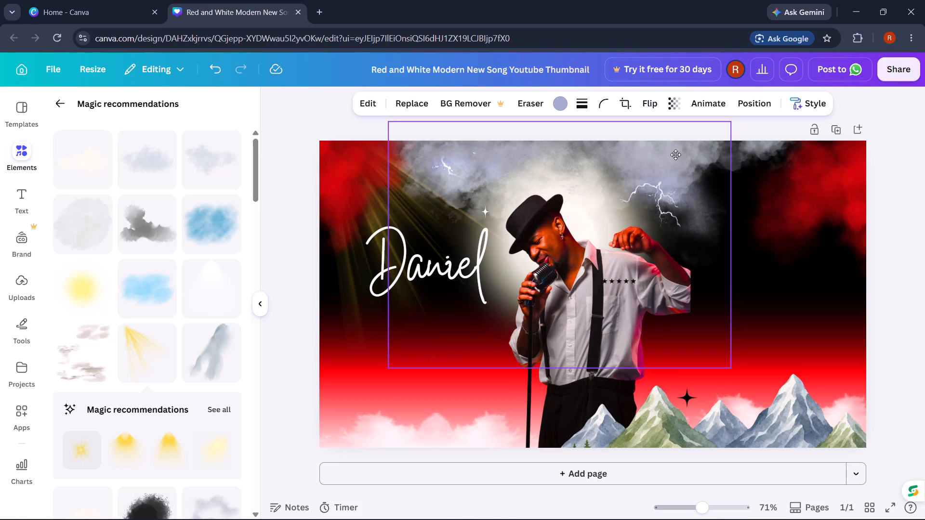
pyautogui.moveTo(675, 155); pyautogui.dragTo(700, 130)
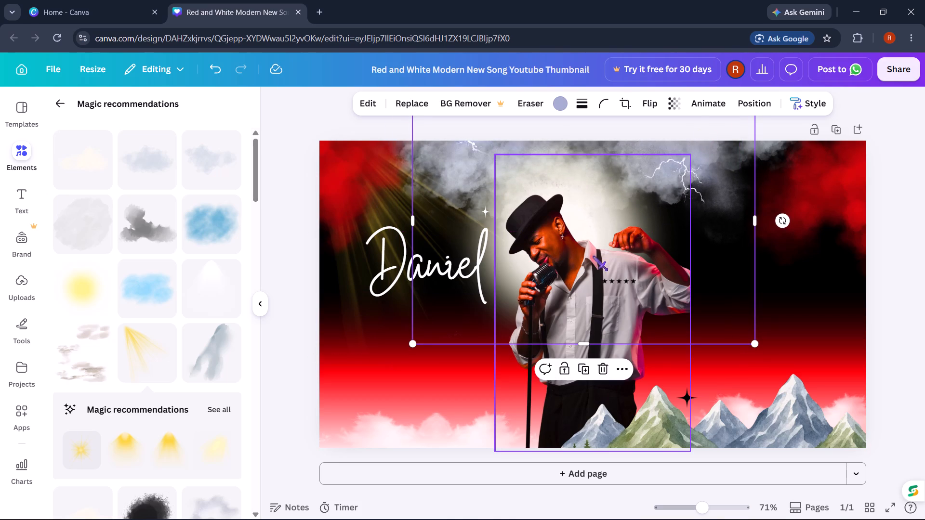
pyautogui.moveTo(582, 273); pyautogui.dragTo(583, 271)
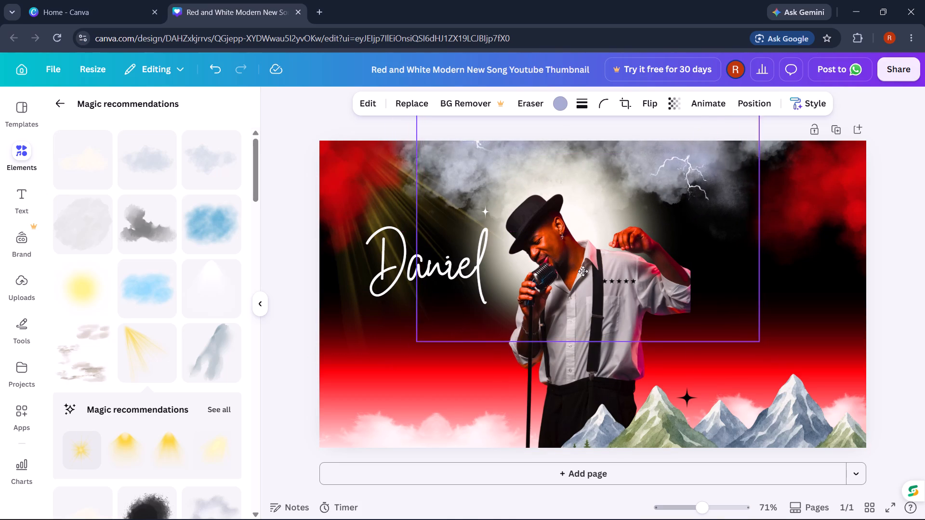
pyautogui.moveTo(583, 271); pyautogui.dragTo(565, 281)
# Shift the singer slightly down and to the right, beneath the storm cloud.
pyautogui.moveTo(581, 317); pyautogui.dragTo(595, 310)
pyautogui.moveTo(528, 403); pyautogui.dragTo(549, 396)
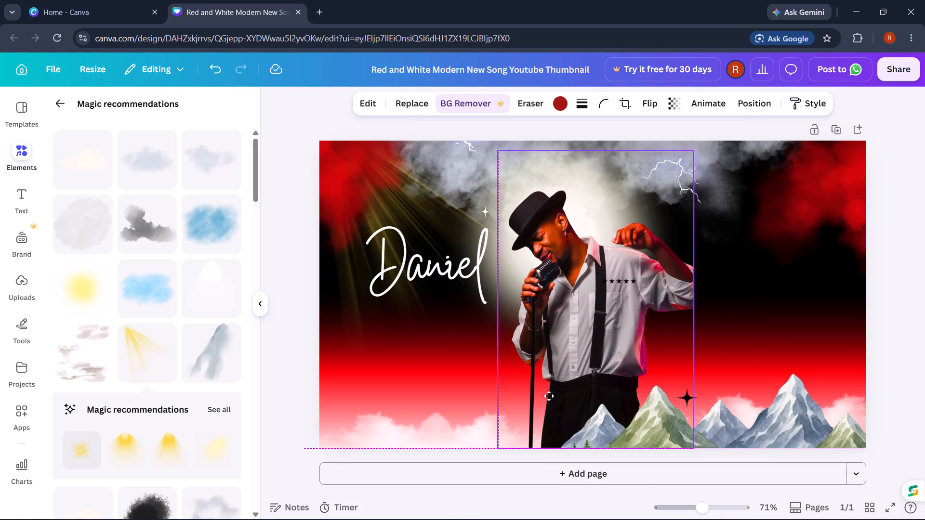
pyautogui.moveTo(549, 396); pyautogui.dragTo(532, 408)
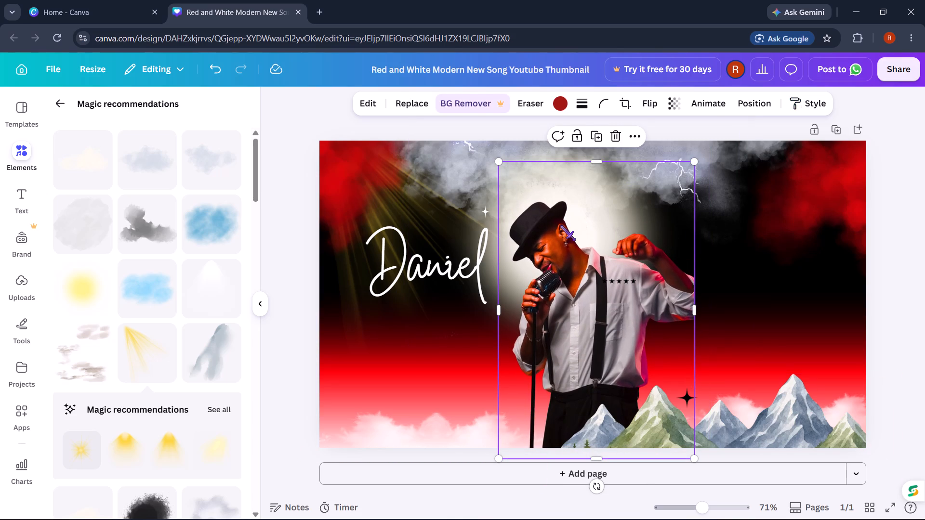
# Fine-tune the grey storm cloud's position slightly to the right along the canvas's top edge.
pyautogui.click(594, 198)
pyautogui.moveTo(492, 213); pyautogui.dragTo(489, 223)
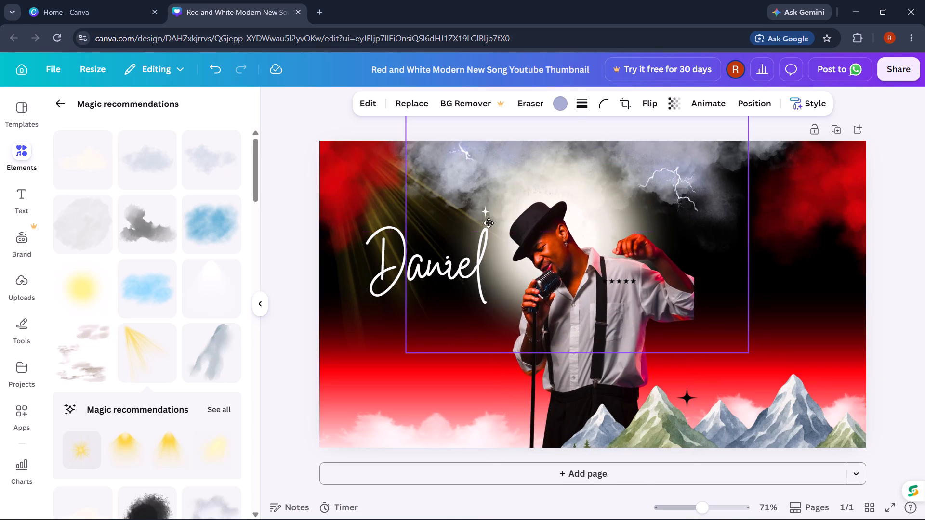
pyautogui.moveTo(489, 223); pyautogui.dragTo(503, 212)
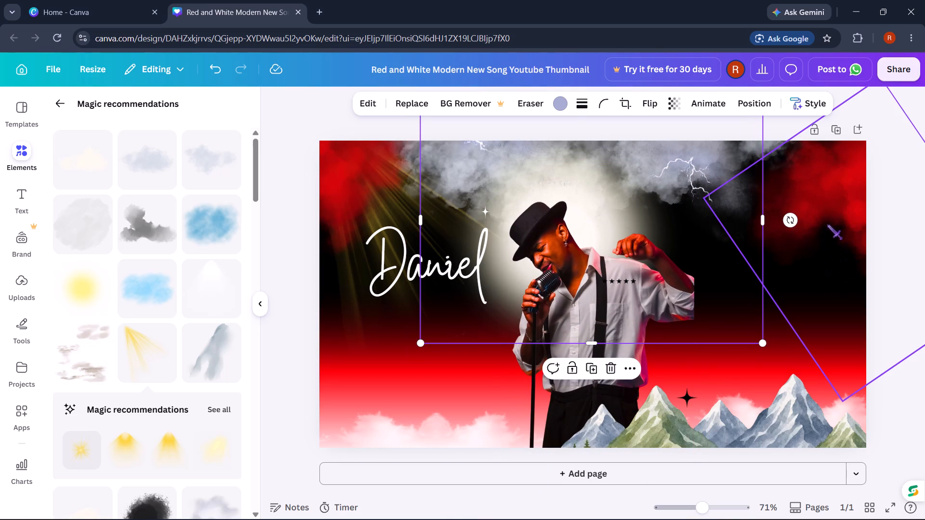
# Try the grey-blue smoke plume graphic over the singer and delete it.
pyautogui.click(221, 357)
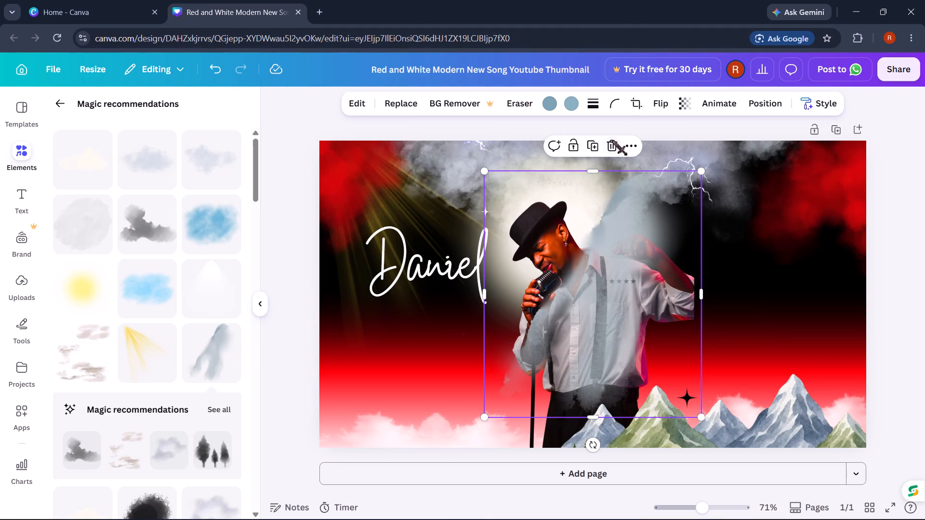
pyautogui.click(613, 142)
# Add the orange flame graphic from the recommendations, shrink it and place it over the "Daniel" text.
pyautogui.scroll(-5, 224, 343)
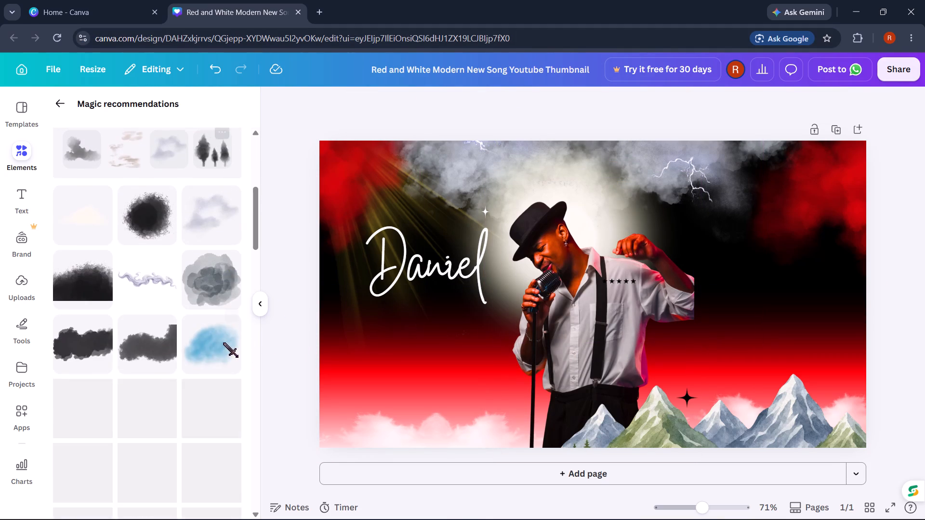
pyautogui.scroll(-6, 224, 343)
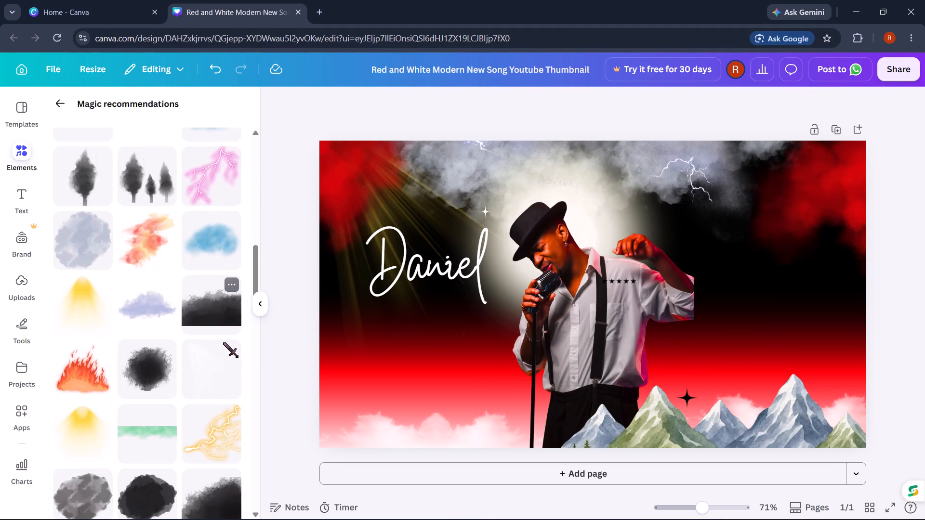
pyautogui.scroll(-2, 224, 343)
pyautogui.click(77, 255)
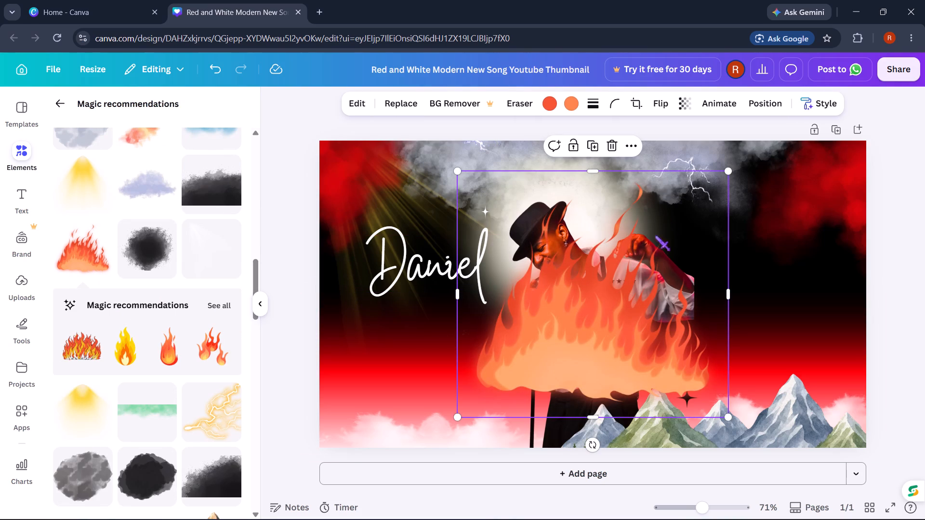
pyautogui.moveTo(568, 317); pyautogui.dragTo(350, 469)
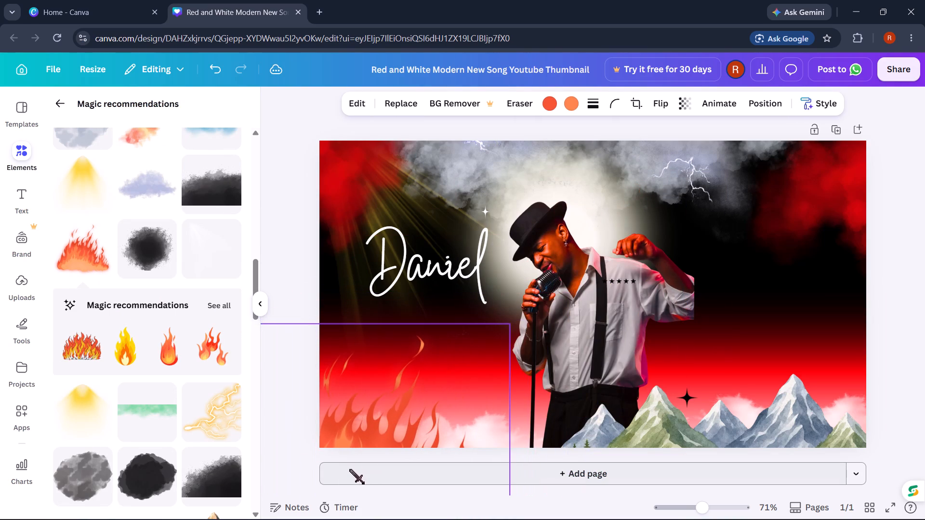
pyautogui.moveTo(350, 469); pyautogui.dragTo(391, 309)
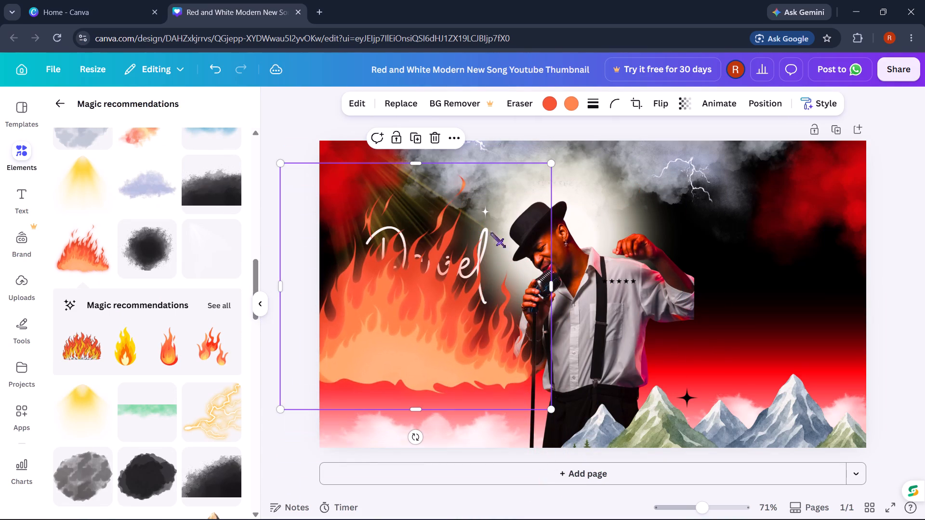
pyautogui.moveTo(548, 164); pyautogui.dragTo(405, 281)
pyautogui.moveTo(333, 361); pyautogui.dragTo(414, 279)
# Move the flame's layer down to just below the pale round glow, behind the "Daniel" text.
pyautogui.rightClick(414, 279)
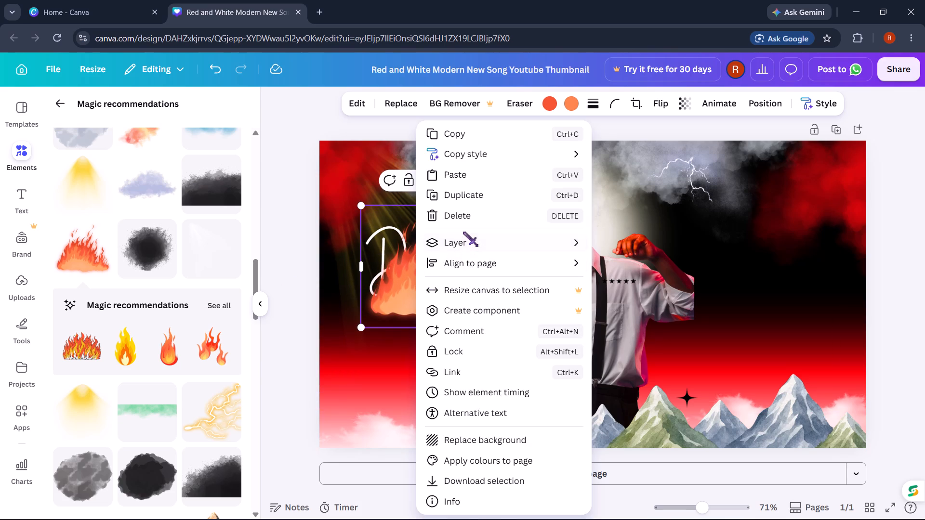
pyautogui.click(452, 241)
pyautogui.click(615, 338)
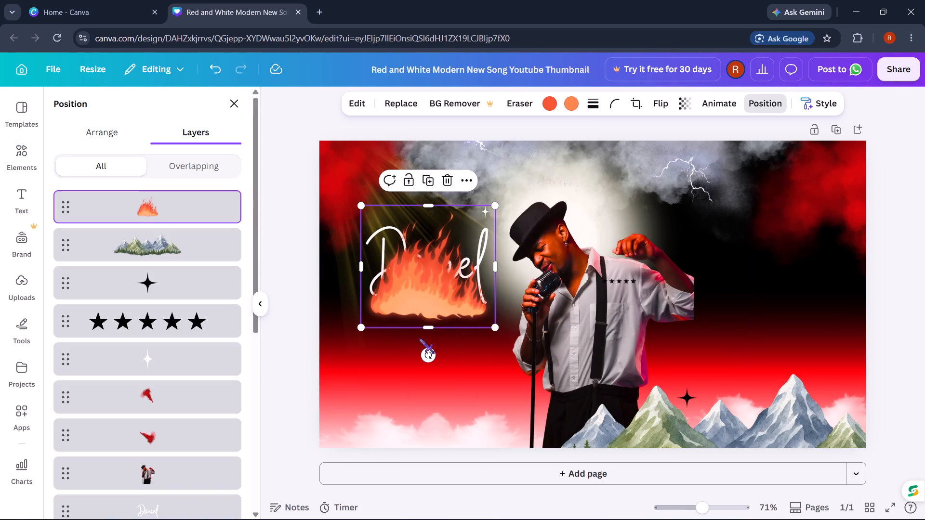
pyautogui.moveTo(165, 198); pyautogui.dragTo(87, 518)
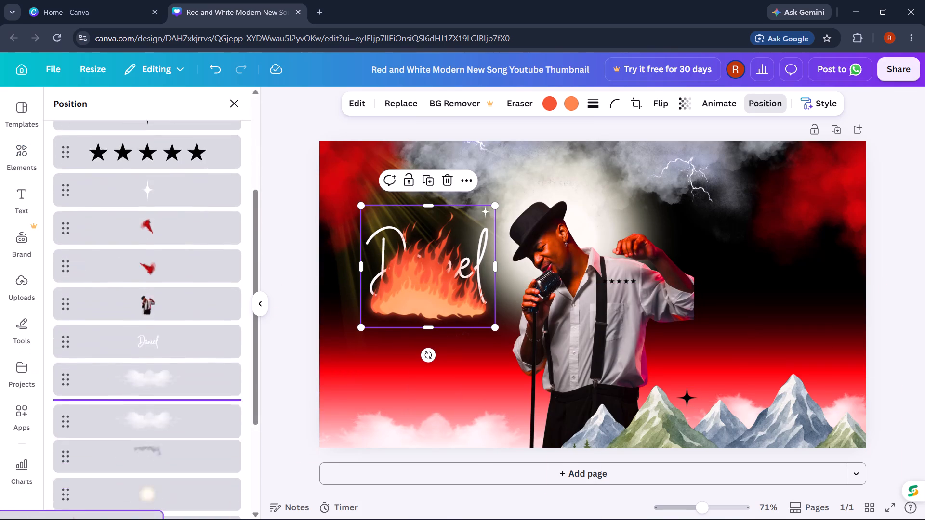
pyautogui.moveTo(87, 518); pyautogui.dragTo(194, 386)
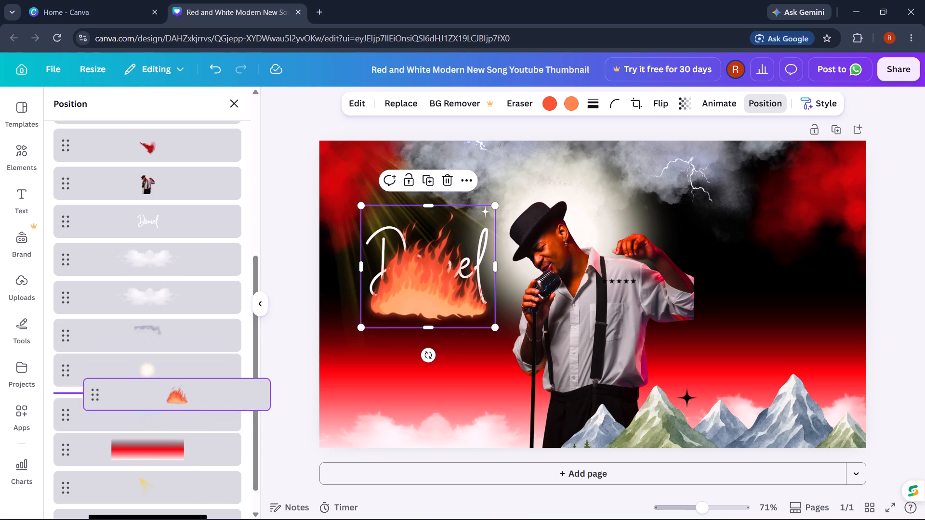
pyautogui.moveTo(194, 386); pyautogui.dragTo(193, 388)
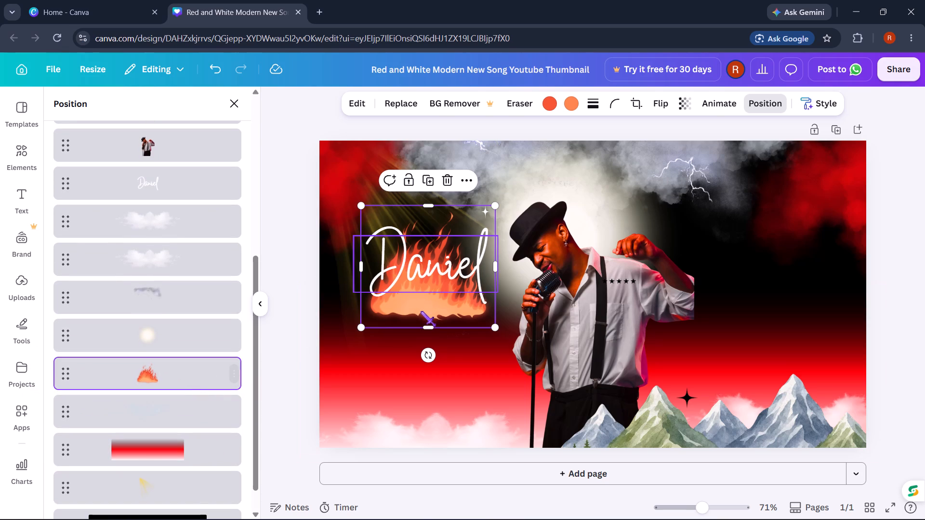
# Raise the flame slightly behind the "Daniel" text and shrink it to cover mostly the first letters.
pyautogui.moveTo(421, 312); pyautogui.dragTo(416, 297)
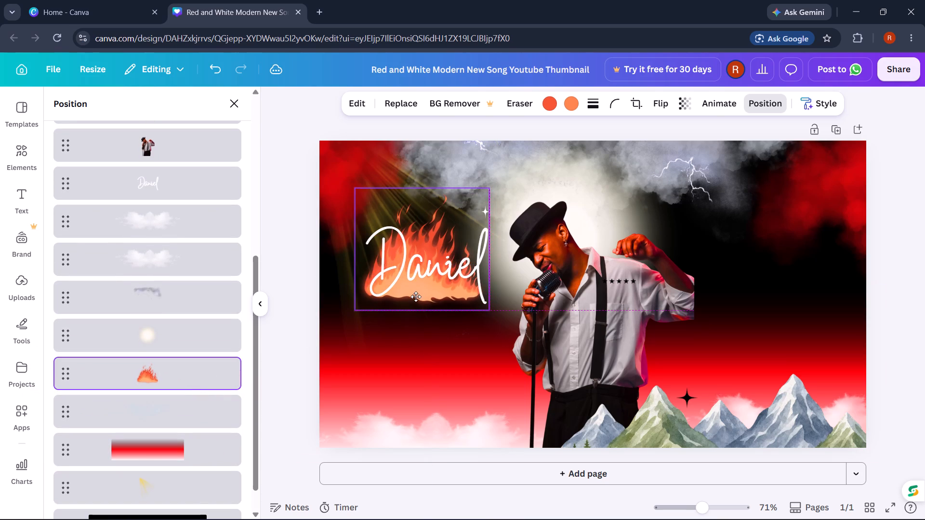
pyautogui.moveTo(416, 297); pyautogui.dragTo(419, 293)
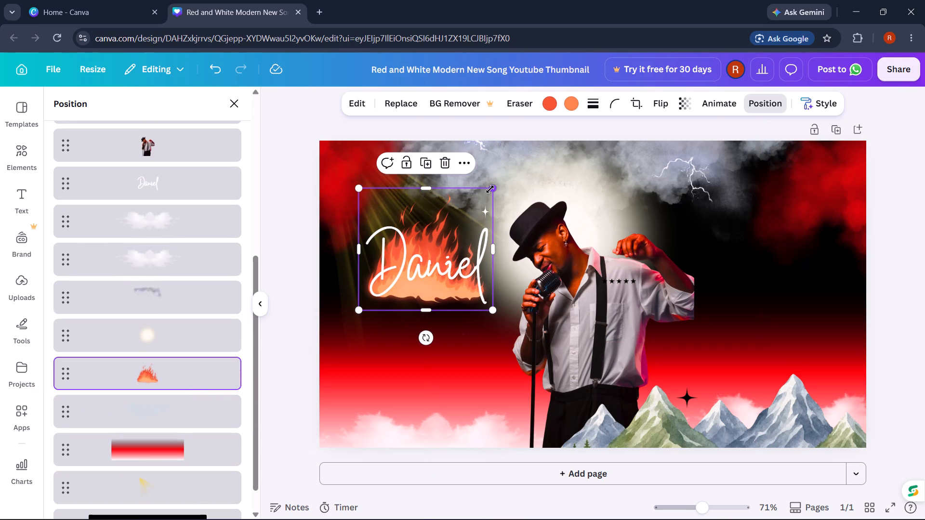
pyautogui.moveTo(490, 189); pyautogui.dragTo(464, 209)
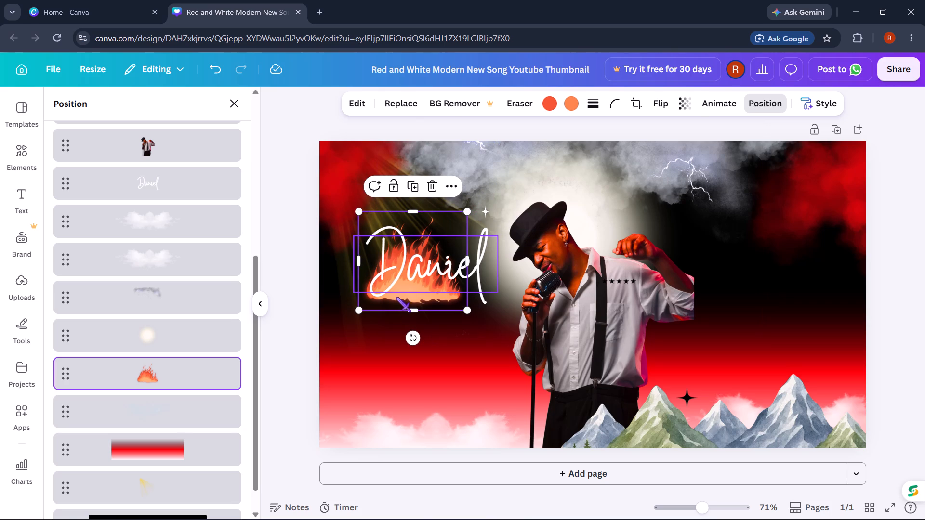
# Shift the flame graphic slightly along the "Daniel" text so it sits behind the name's middle and final letters.
pyautogui.moveTo(410, 301); pyautogui.dragTo(424, 295)
pyautogui.click(924, 296)
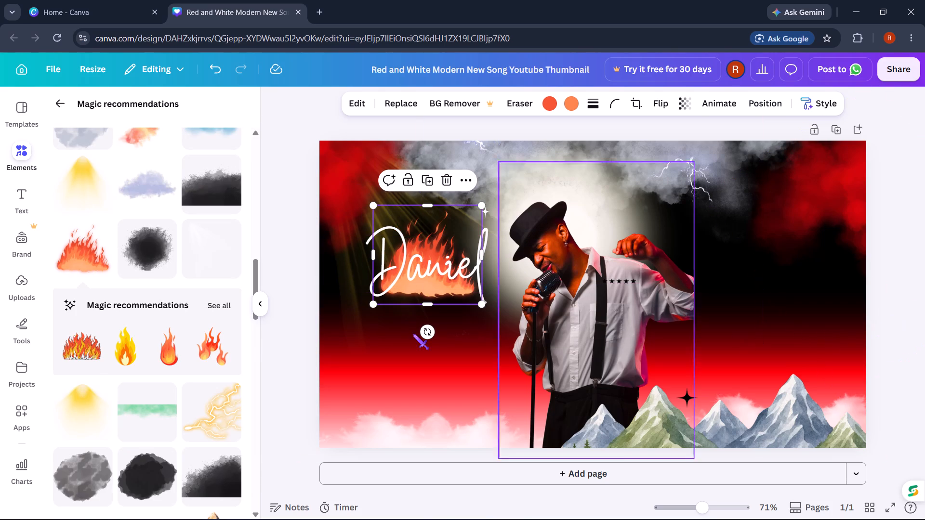
# Add the yellow lightning graphic from the recommendations, place it above the "Daniel" text and flip it vertically.
pyautogui.scroll(-3, 100, 364)
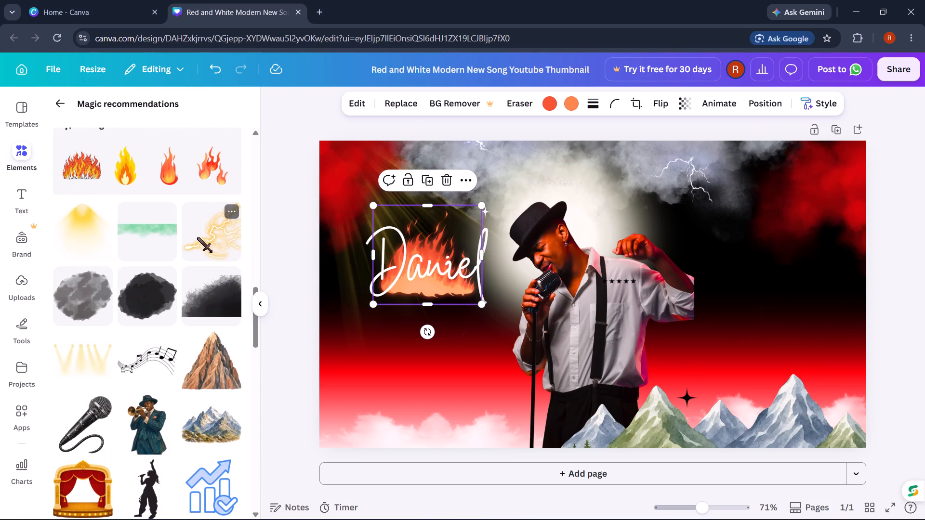
pyautogui.click(198, 238)
pyautogui.moveTo(621, 351); pyautogui.dragTo(430, 195)
pyautogui.click(650, 110)
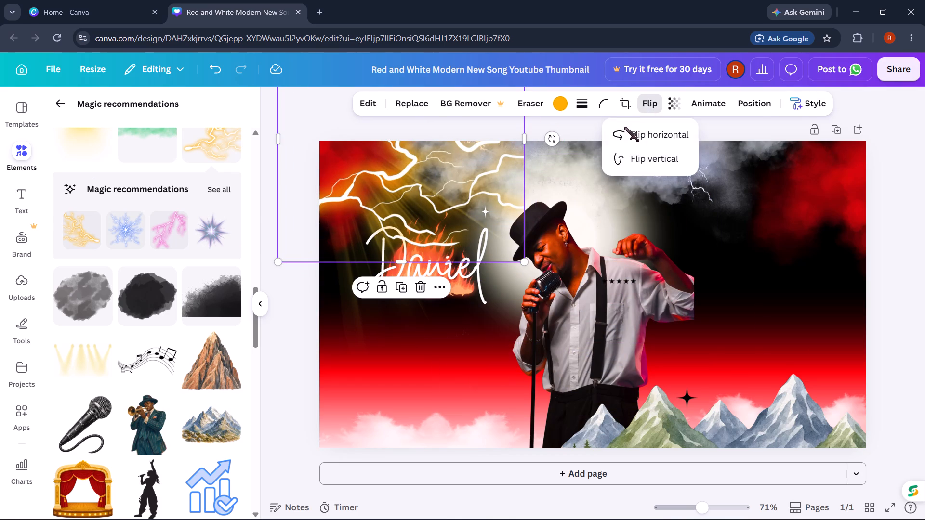
pyautogui.click(624, 129)
pyautogui.click(624, 129)
pyautogui.click(624, 149)
pyautogui.click(879, 190)
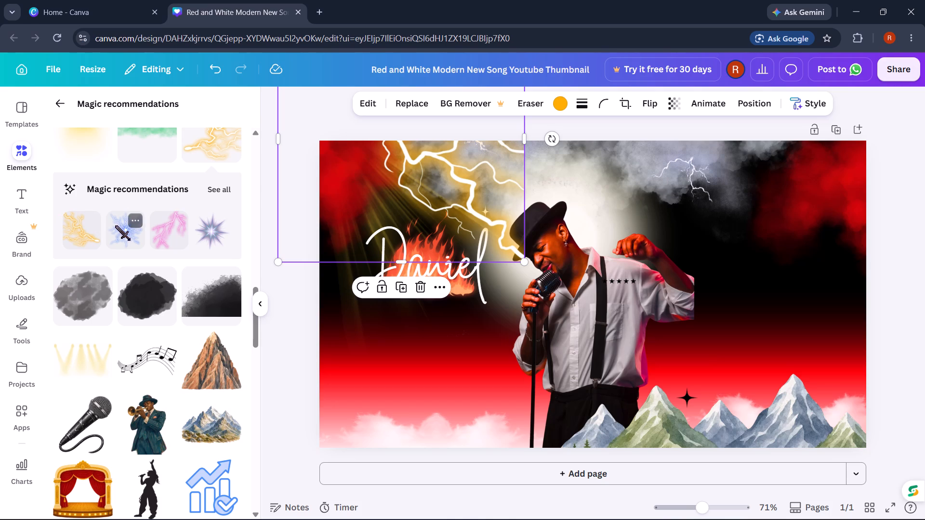
# Add the pink Colorful Normal Lightning graphic, shrink it and place it near the thumbnail's upper-right corner.
pyautogui.click(172, 226)
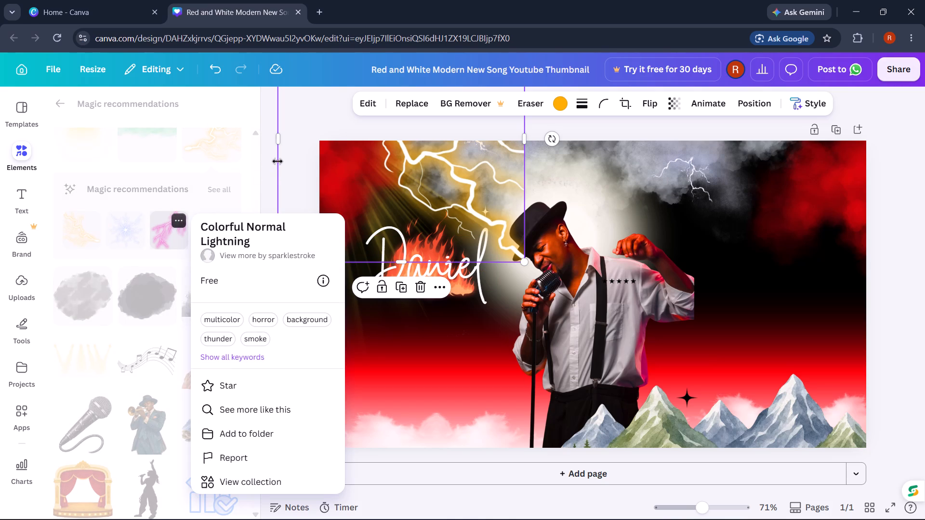
pyautogui.click(269, 166)
pyautogui.click(160, 226)
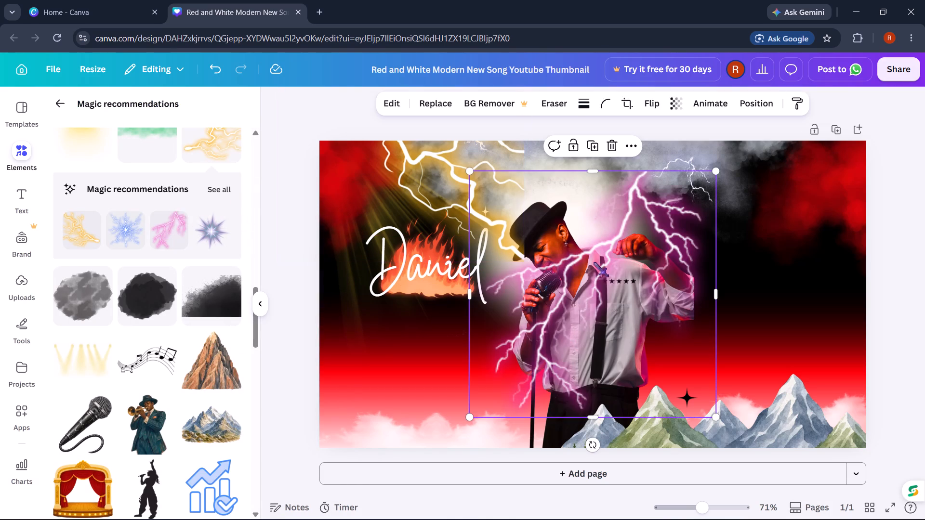
pyautogui.moveTo(645, 261); pyautogui.dragTo(686, 200)
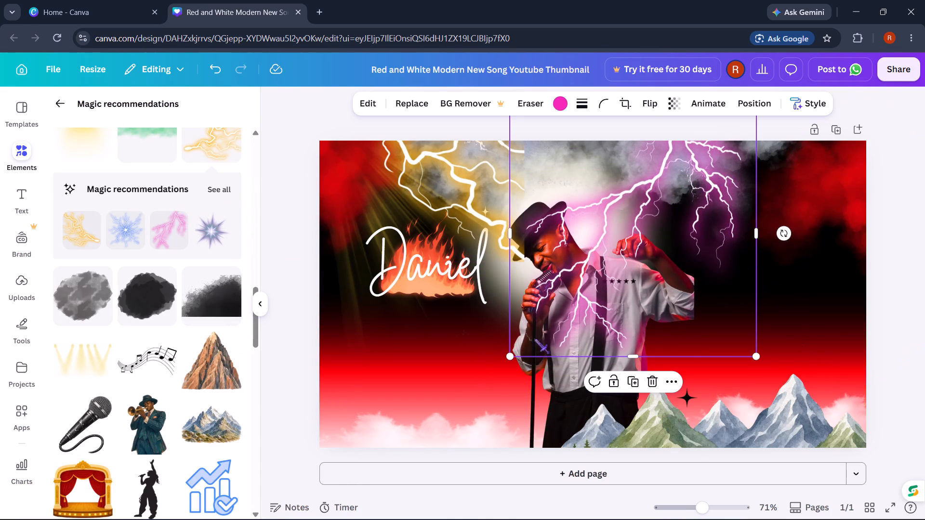
pyautogui.moveTo(512, 351); pyautogui.dragTo(554, 319)
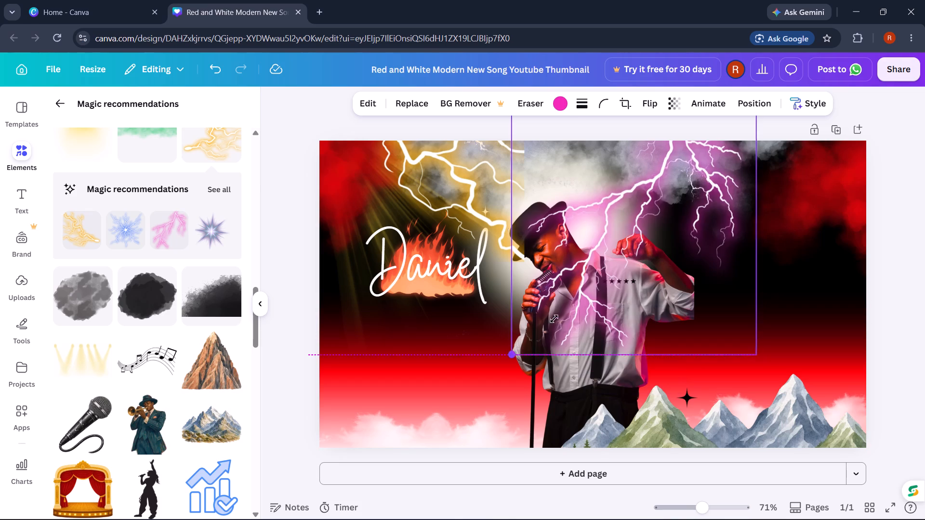
pyautogui.moveTo(554, 319); pyautogui.dragTo(638, 253)
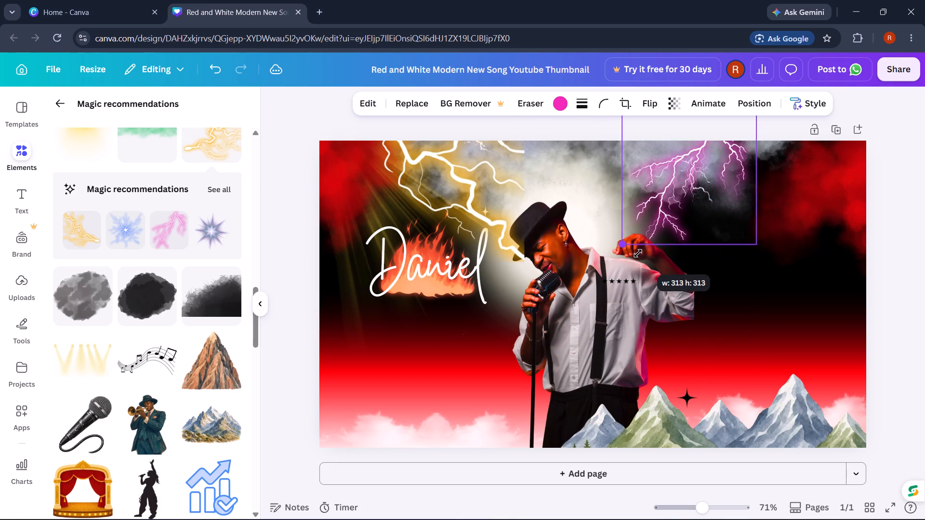
pyautogui.moveTo(638, 253); pyautogui.dragTo(640, 252)
pyautogui.moveTo(659, 165); pyautogui.dragTo(705, 168)
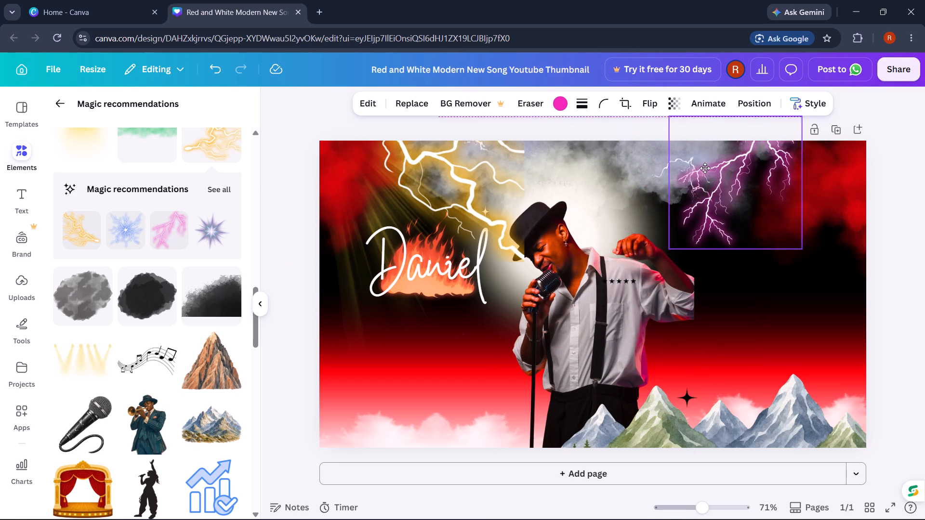
pyautogui.moveTo(705, 168); pyautogui.dragTo(727, 160)
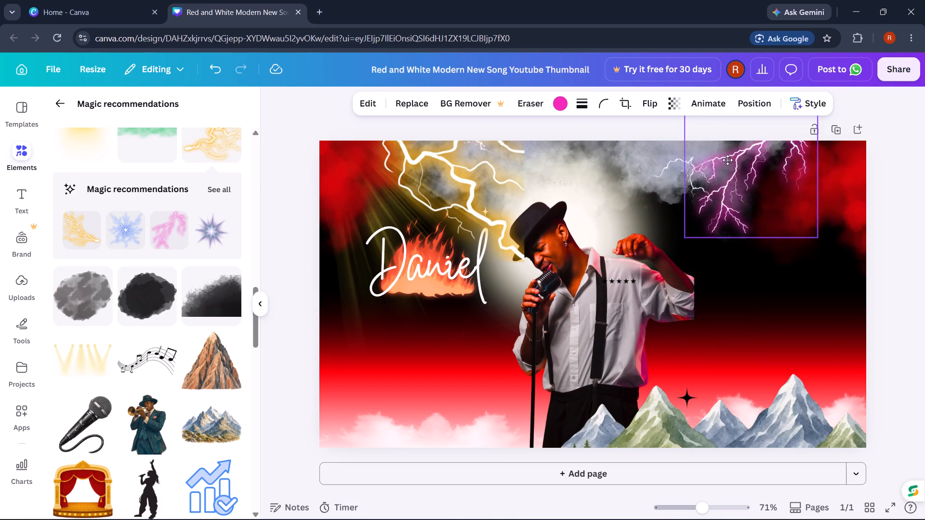
pyautogui.moveTo(727, 160); pyautogui.dragTo(740, 164)
# Enlarge the pink lightning slightly, extending it down and towards the singer.
pyautogui.click(431, 161)
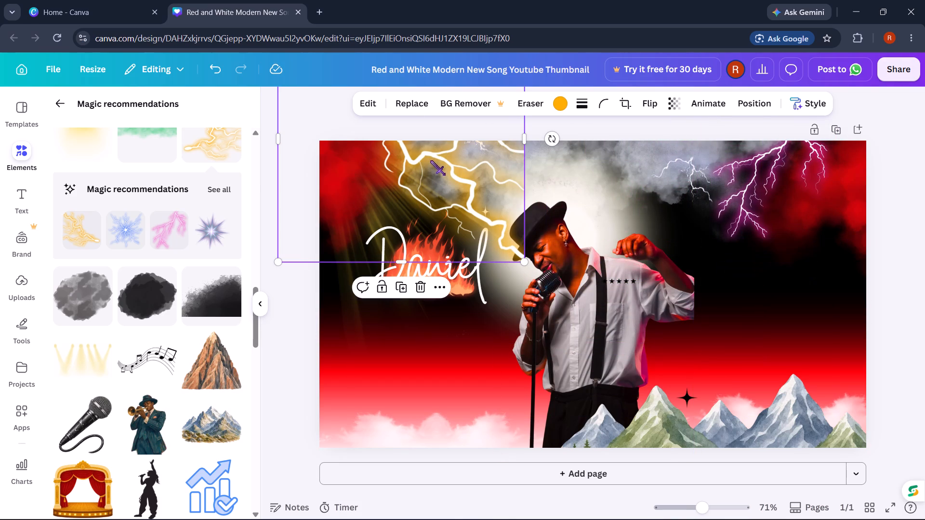
pyautogui.click(727, 184)
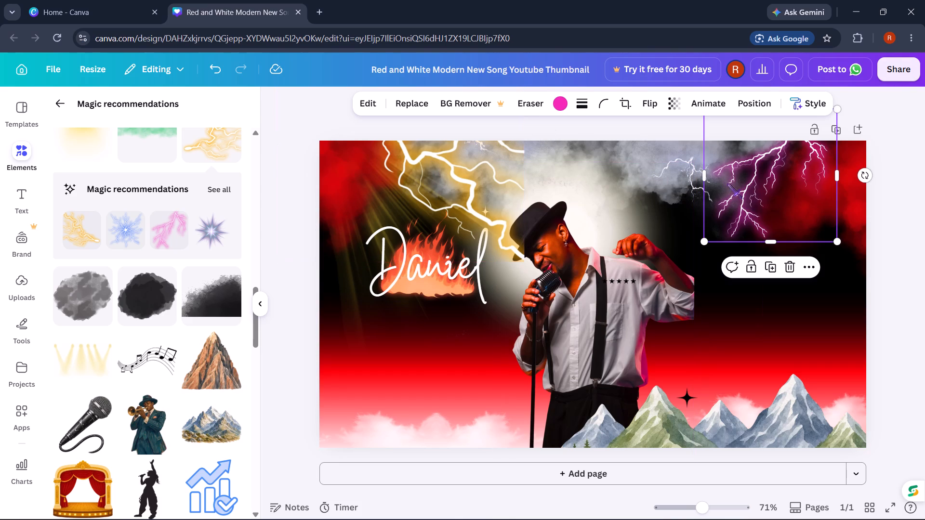
pyautogui.moveTo(706, 240); pyautogui.dragTo(685, 257)
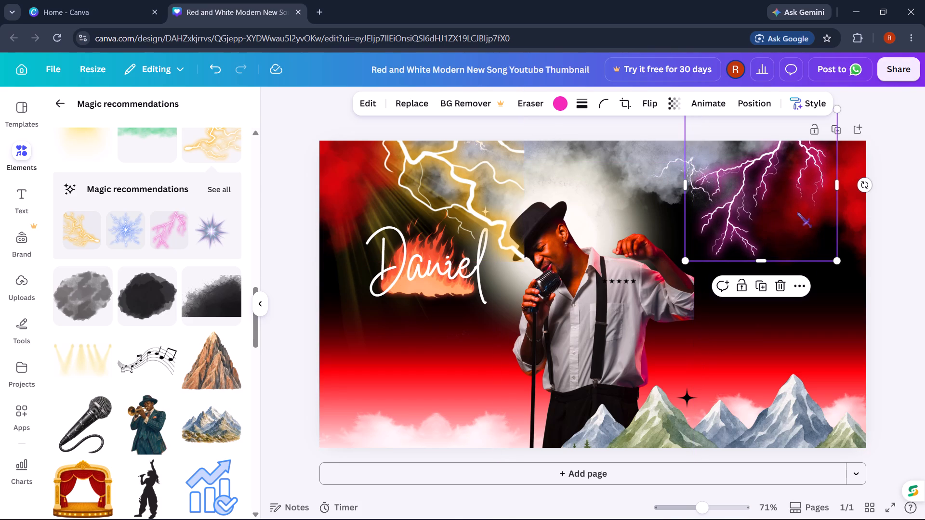
pyautogui.click(924, 185)
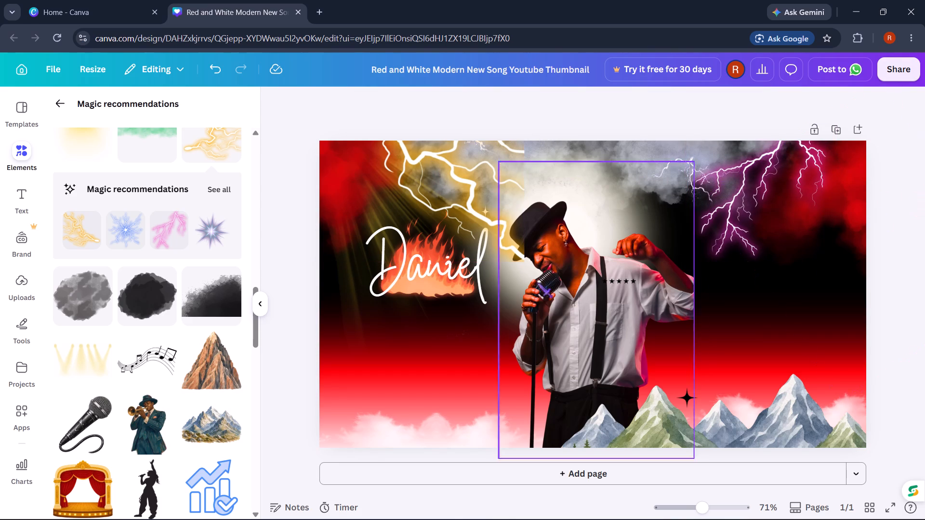
# Add the black flowing music-notes graphic from the recommendations and flip it horizontally.
pyautogui.scroll(-2, 157, 316)
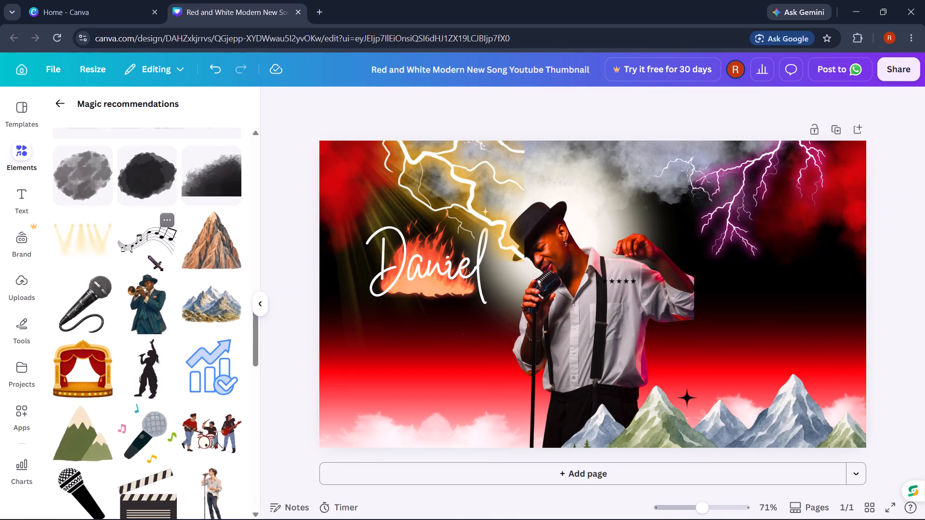
pyautogui.click(148, 251)
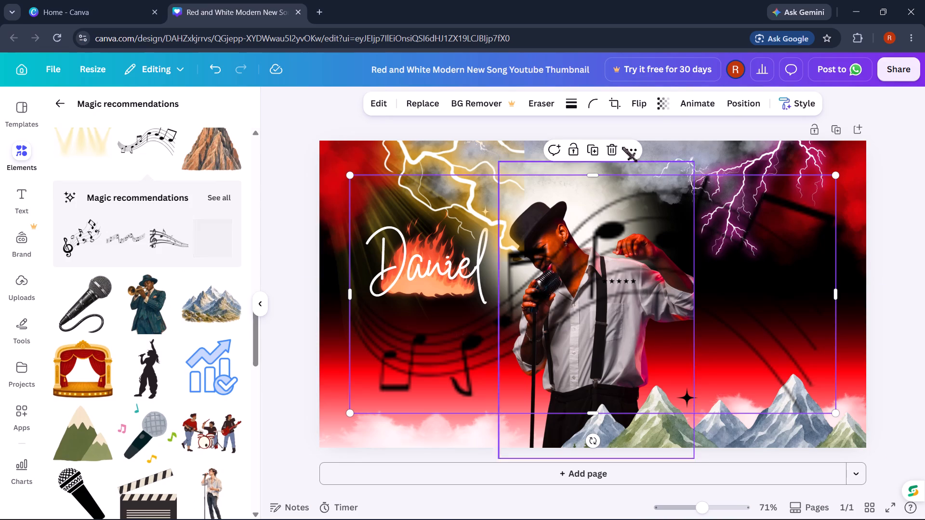
pyautogui.click(641, 103)
pyautogui.click(628, 150)
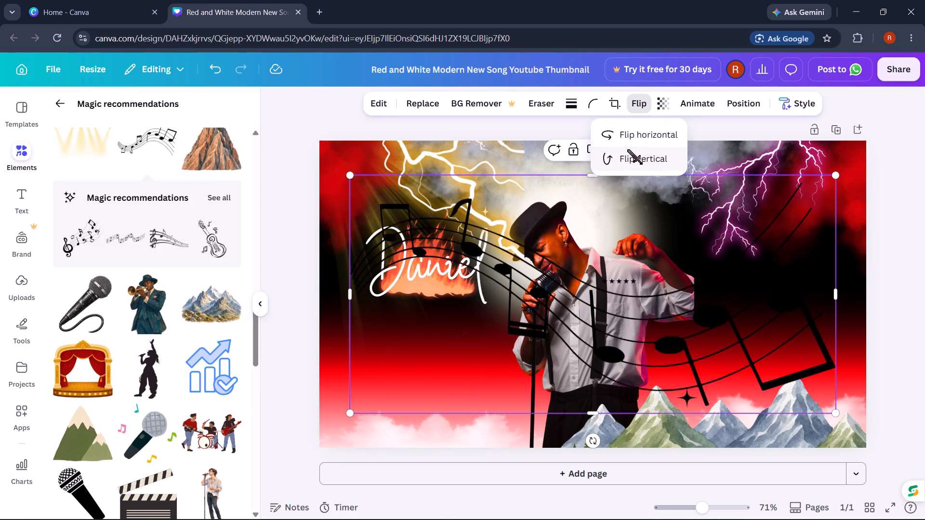
pyautogui.click(628, 150)
pyautogui.click(633, 132)
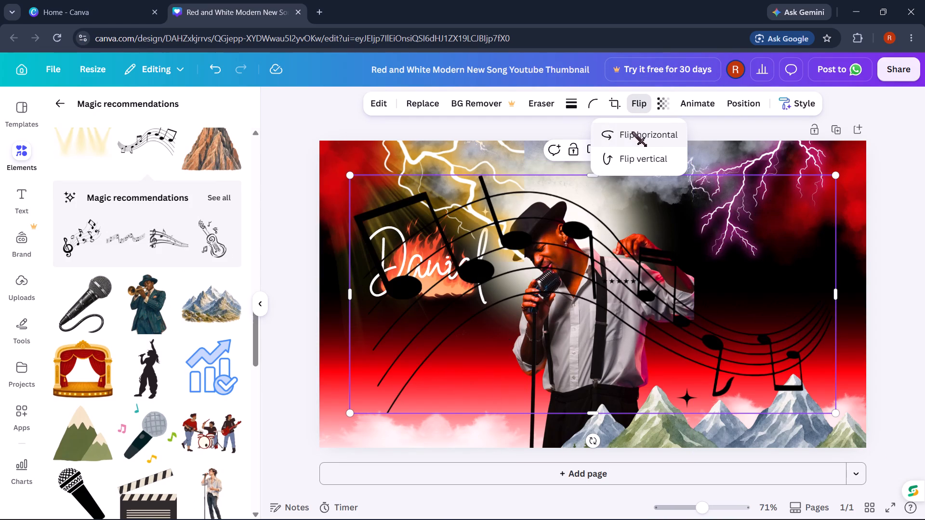
# Shrink the music notes and place them across the "Daniel" text so they run to the singer's microphone.
pyautogui.moveTo(593, 285); pyautogui.dragTo(482, 300)
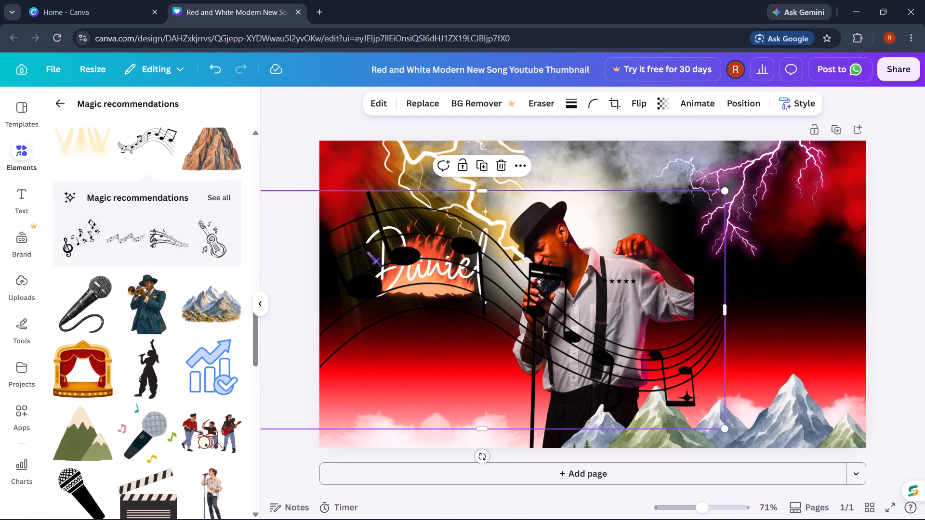
pyautogui.moveTo(354, 339); pyautogui.dragTo(588, 330)
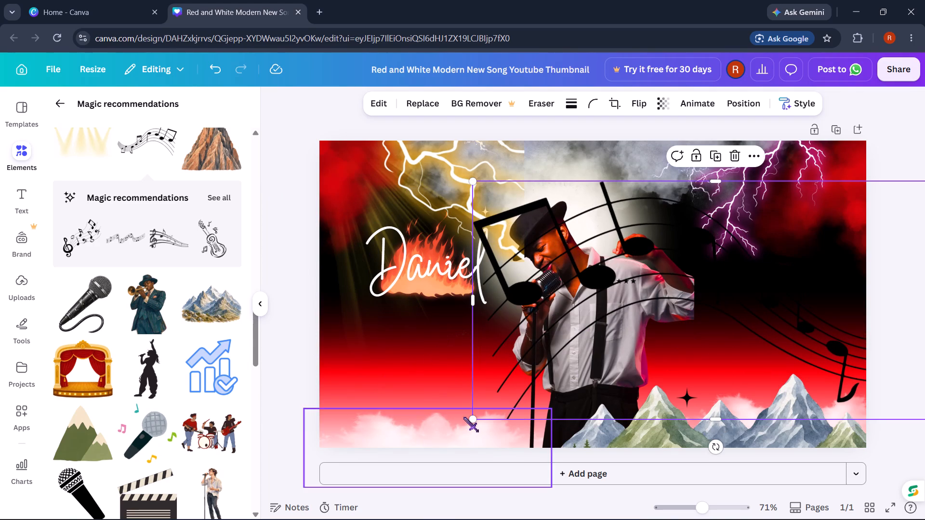
pyautogui.moveTo(476, 423); pyautogui.dragTo(689, 306)
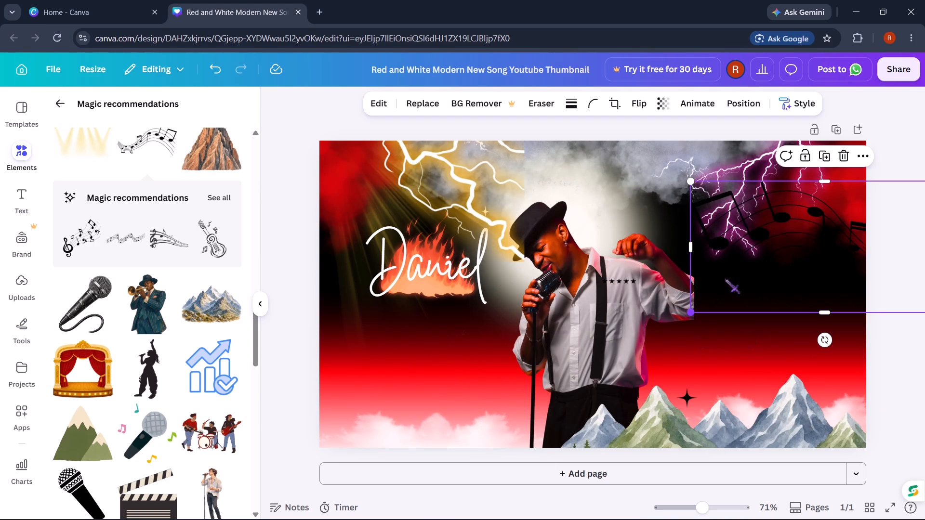
pyautogui.moveTo(740, 266); pyautogui.dragTo(385, 342)
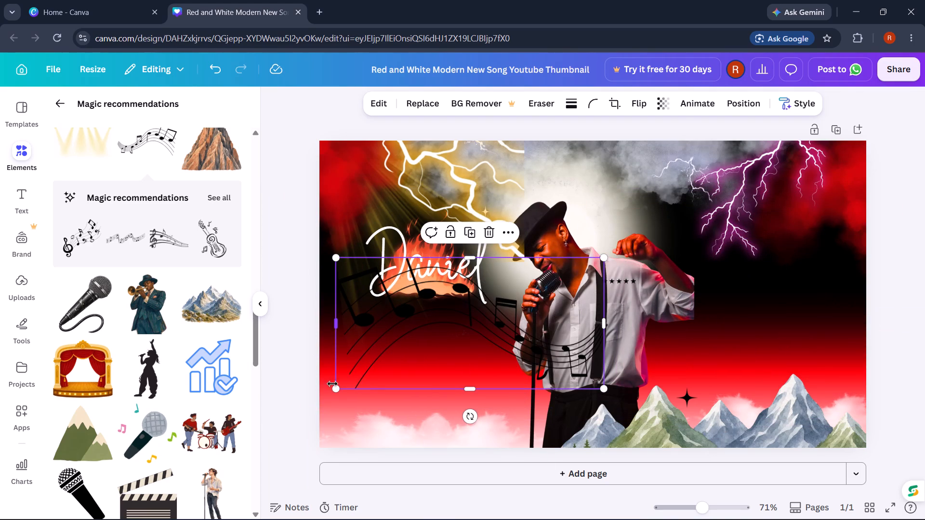
pyautogui.moveTo(332, 386); pyautogui.dragTo(416, 343)
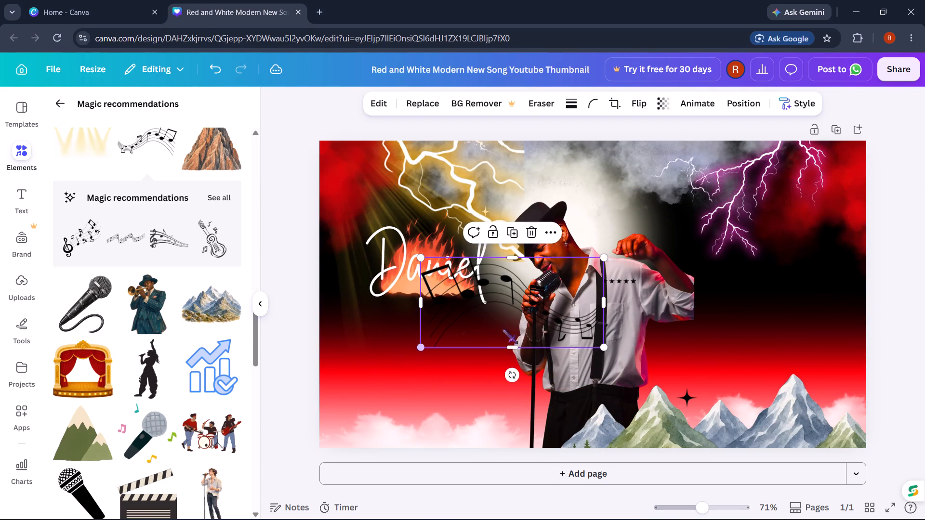
pyautogui.moveTo(558, 306); pyautogui.dragTo(495, 276)
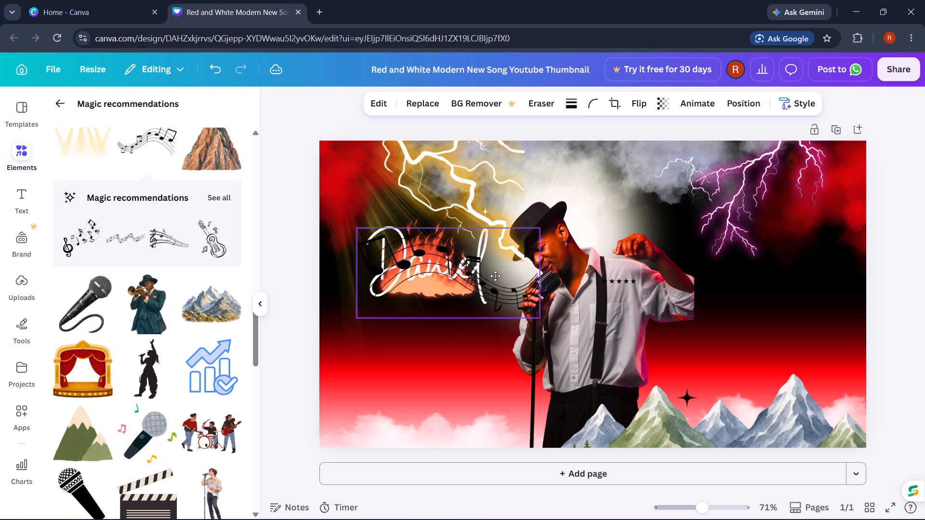
pyautogui.moveTo(495, 276); pyautogui.dragTo(509, 270)
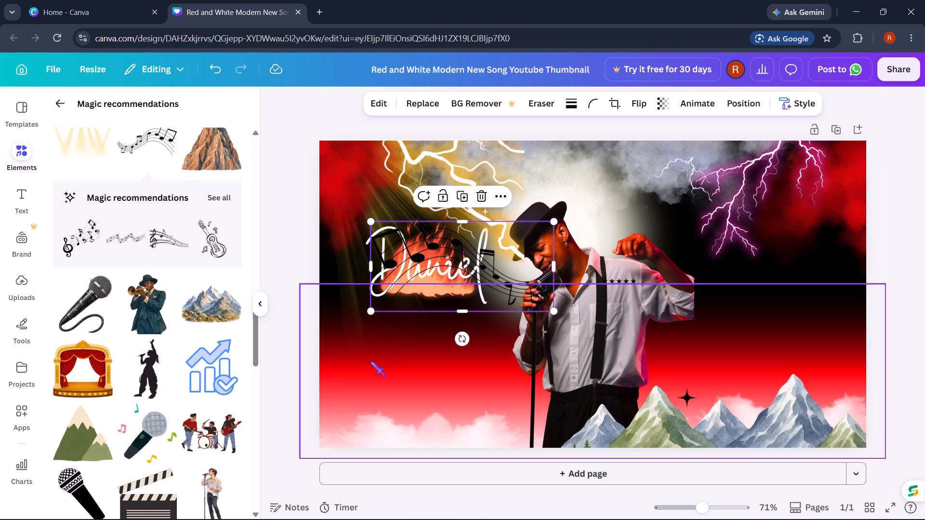
pyautogui.click(275, 343)
# Add the red stage-curtains graphic from the recommendations and enlarge it past the thumbnail's top and left edges.
pyautogui.scroll(-2, 106, 371)
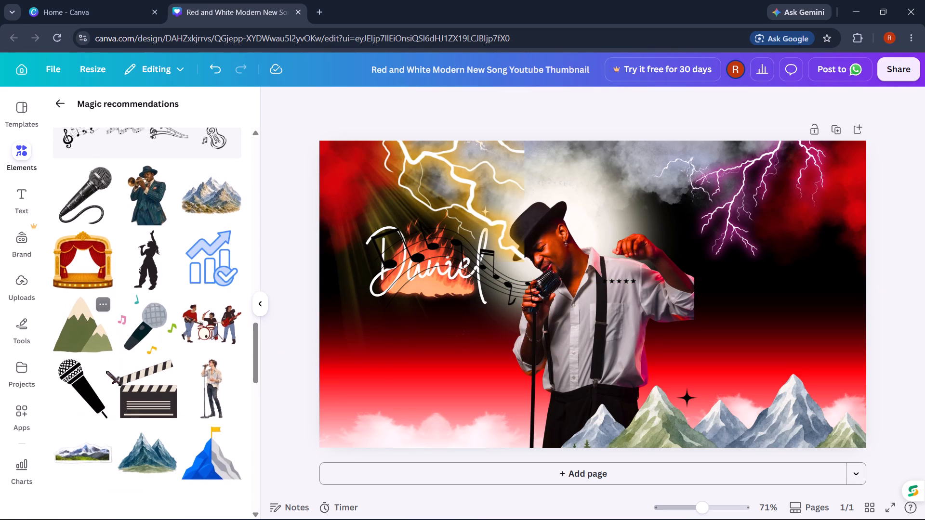
pyautogui.scroll(-3, 106, 371)
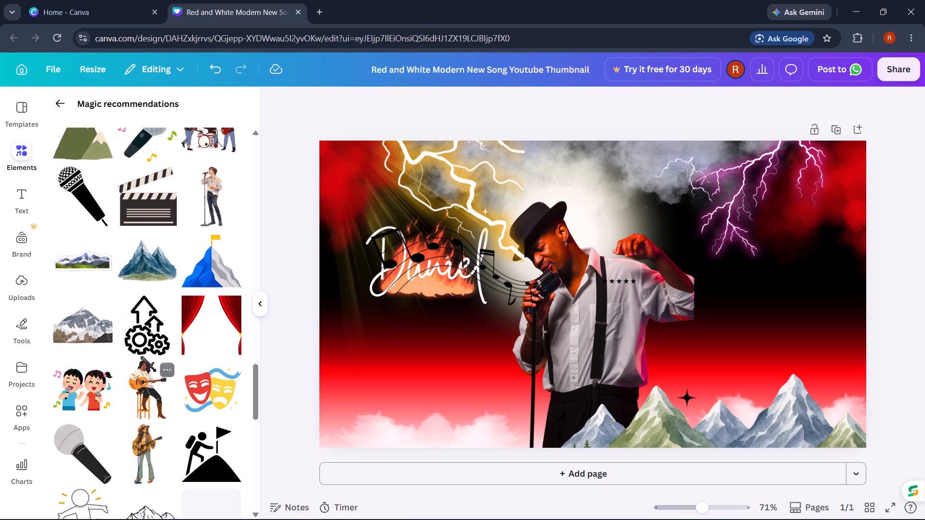
pyautogui.click(218, 323)
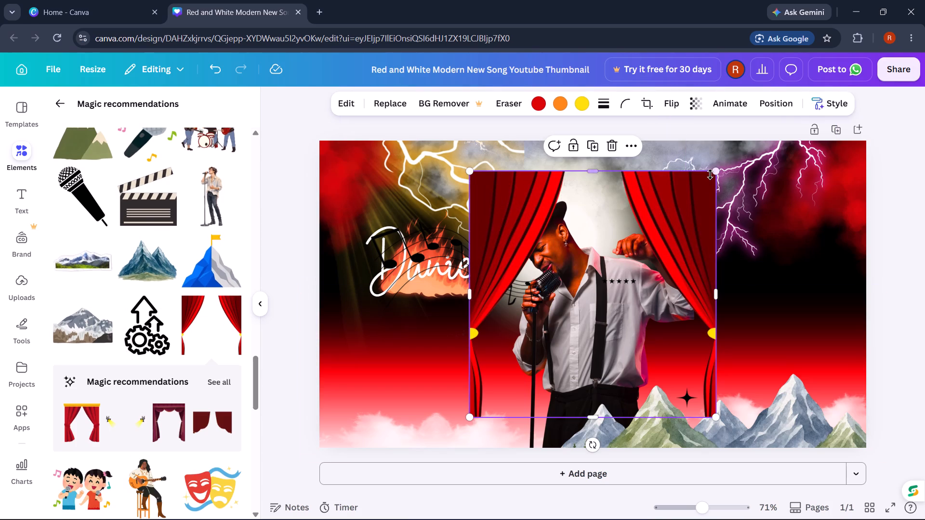
pyautogui.moveTo(714, 173); pyautogui.dragTo(797, 177)
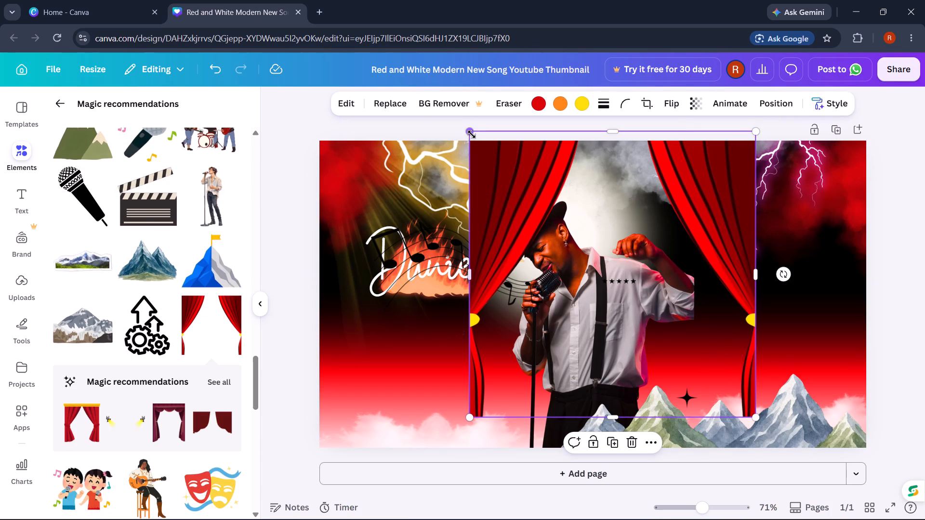
pyautogui.moveTo(472, 134); pyautogui.dragTo(177, 190)
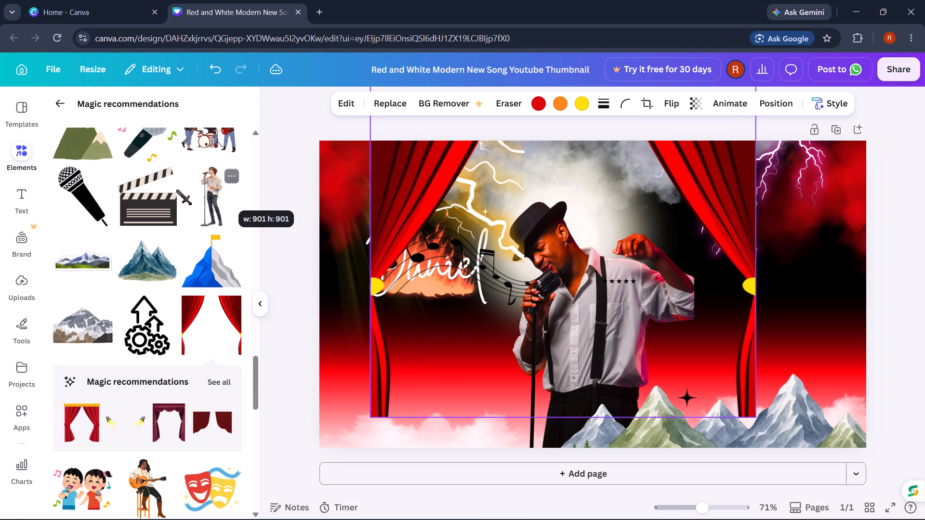
pyautogui.moveTo(177, 190); pyautogui.dragTo(58, 204)
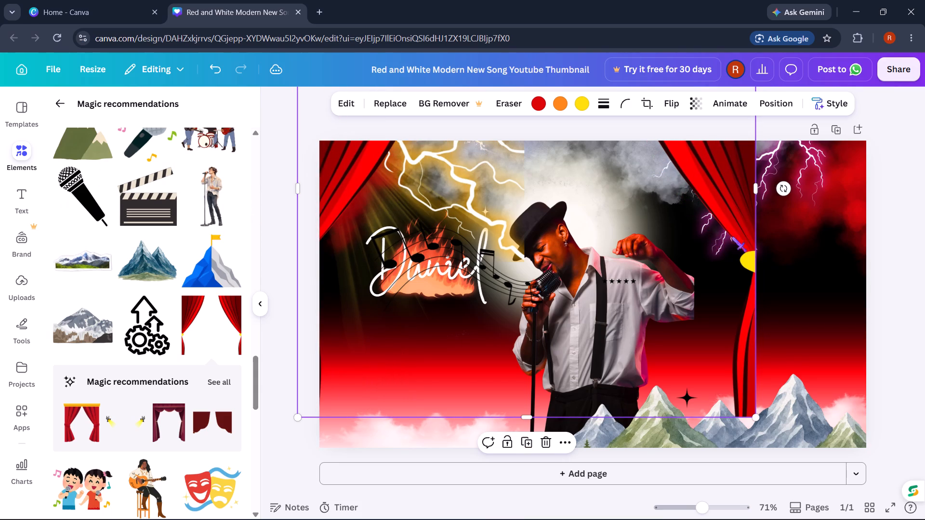
# Move the curtains down to the thumbnail's lower-left corner and stretch their width to its right edge.
pyautogui.moveTo(742, 246); pyautogui.dragTo(749, 260)
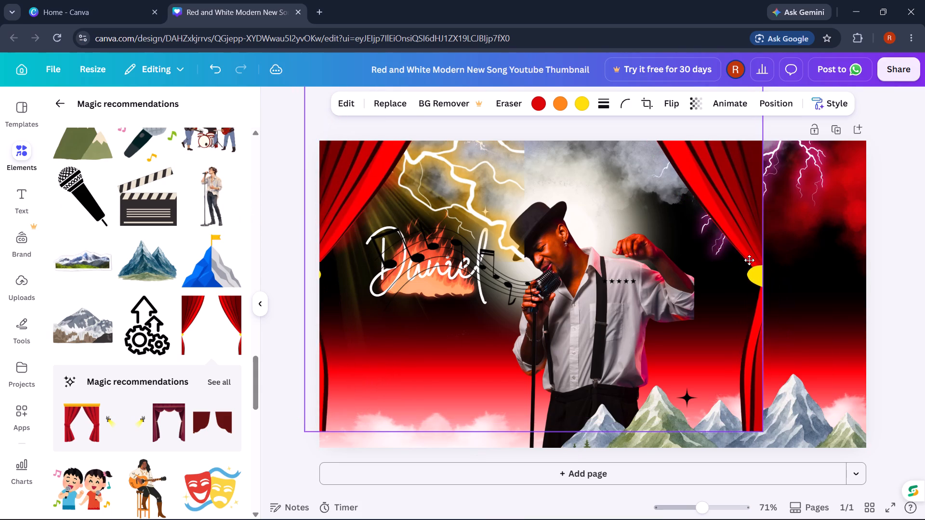
pyautogui.moveTo(749, 260); pyautogui.dragTo(766, 273)
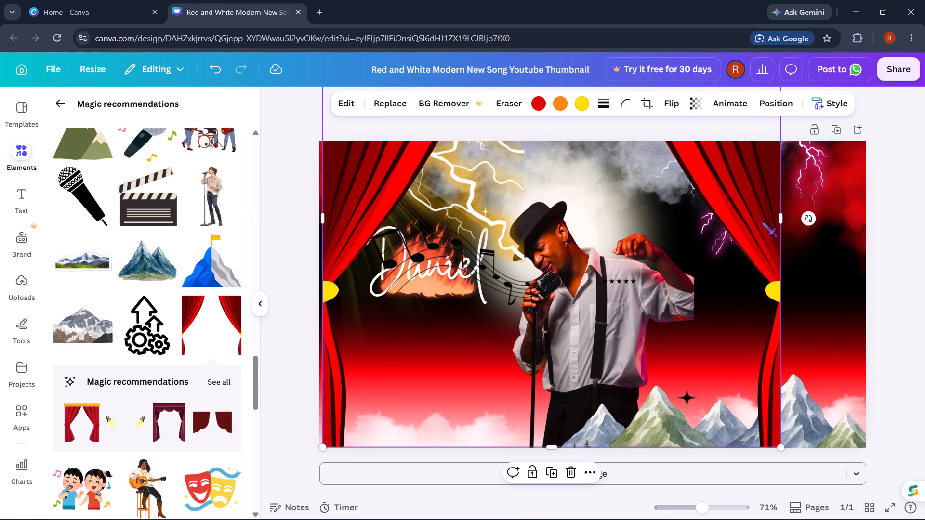
pyautogui.moveTo(781, 217); pyautogui.dragTo(845, 227)
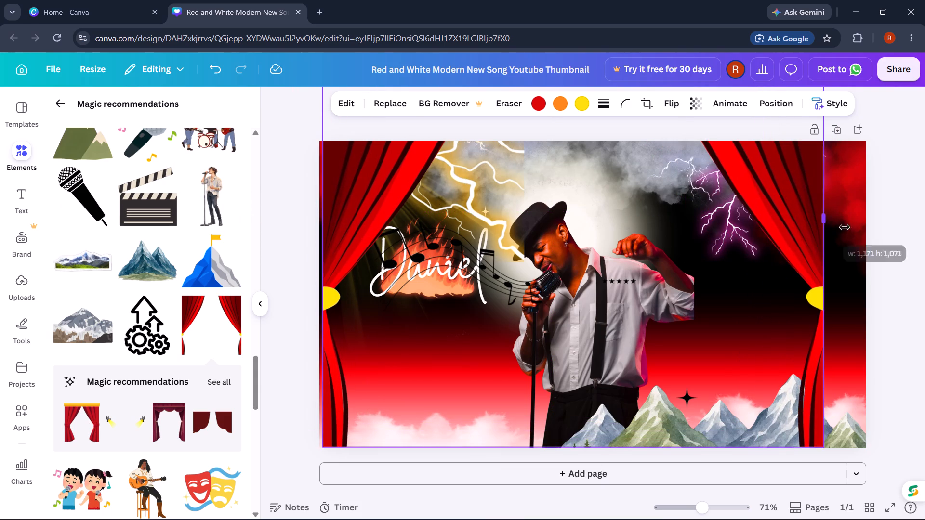
pyautogui.moveTo(845, 227); pyautogui.dragTo(873, 231)
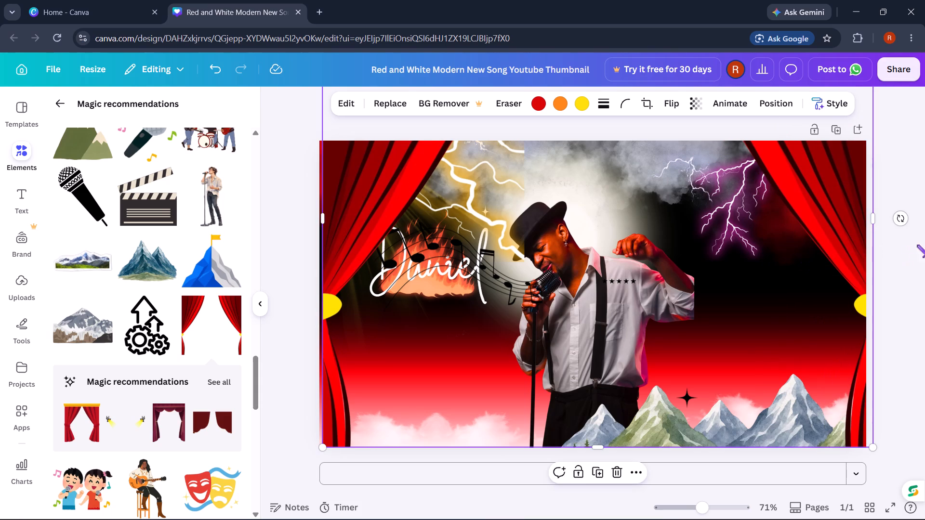
pyautogui.click(899, 264)
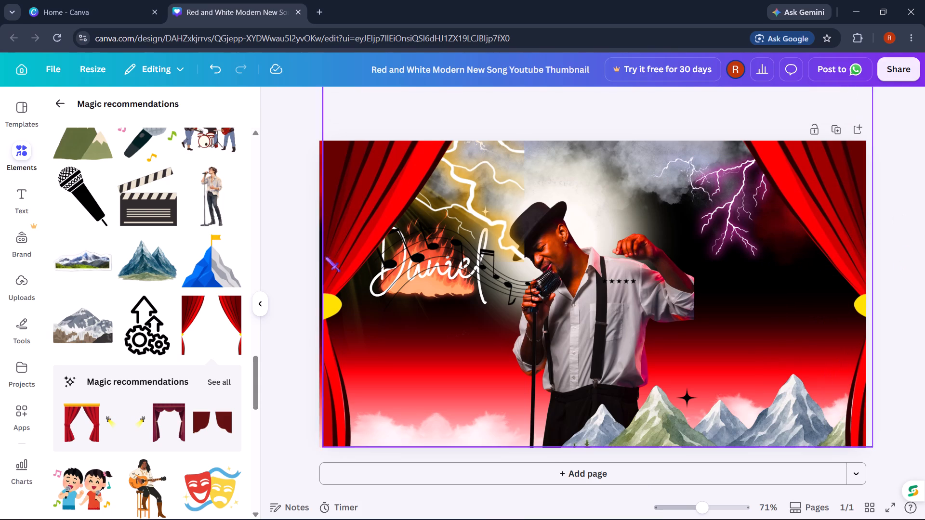
# Send the curtains' layer down the layer stack to just above the red gradient background.
pyautogui.rightClick(413, 292)
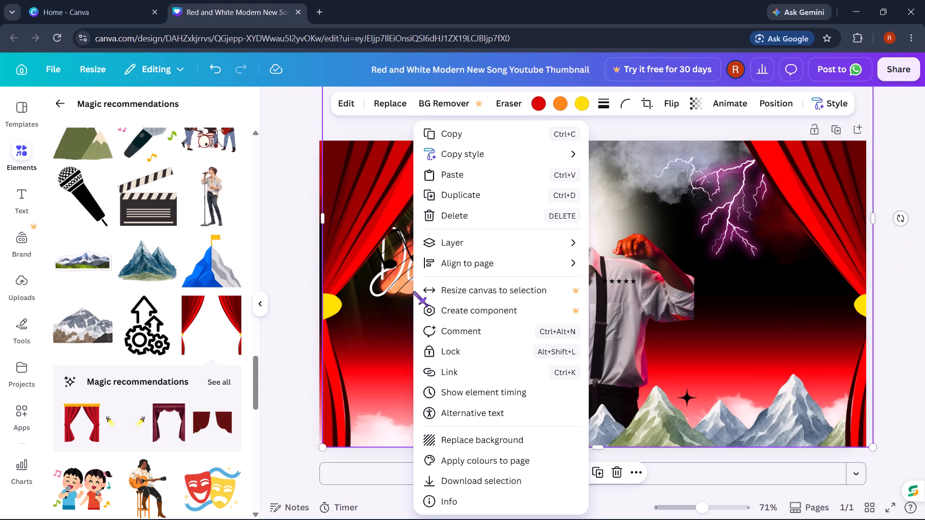
pyautogui.click(671, 328)
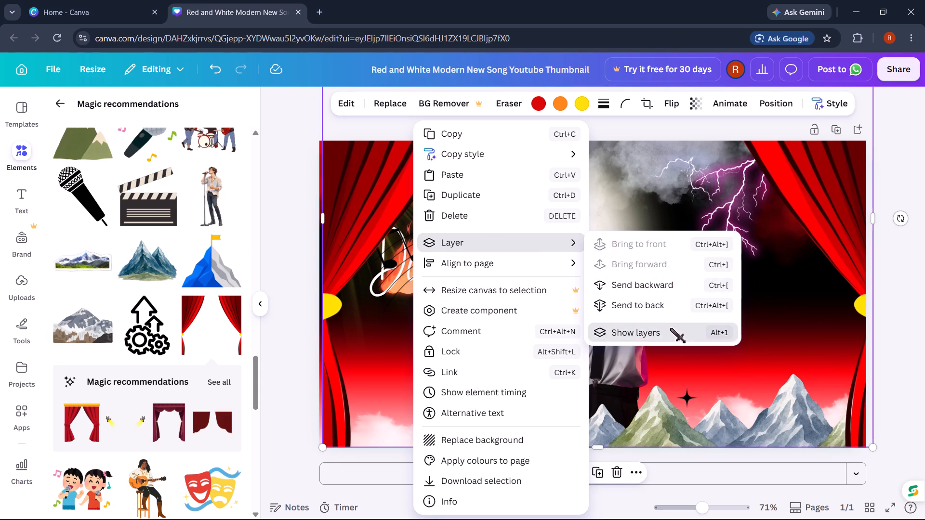
pyautogui.moveTo(193, 208); pyautogui.dragTo(136, 519)
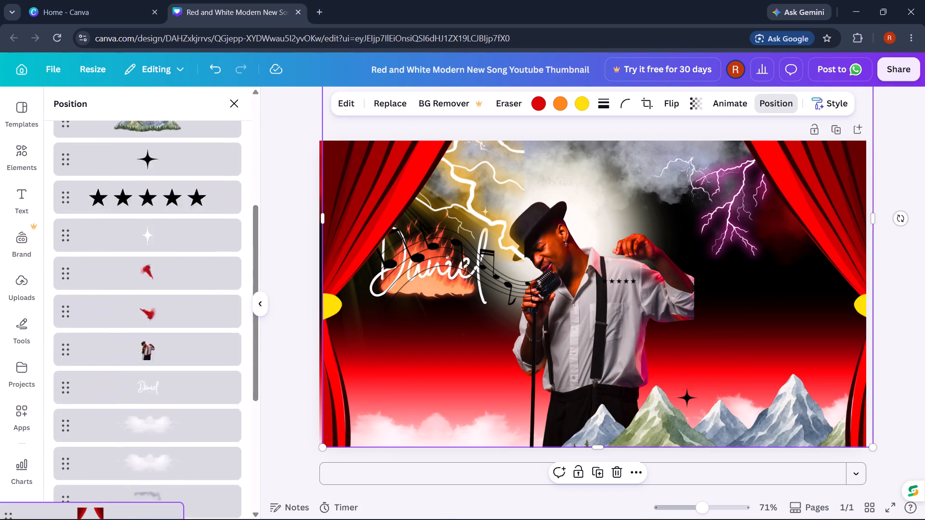
pyautogui.moveTo(136, 519); pyautogui.dragTo(165, 400)
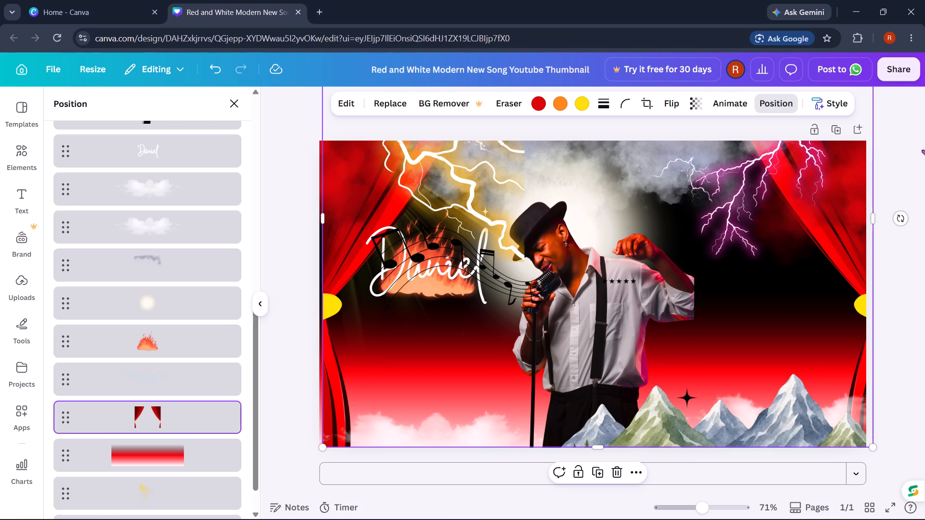
# Raise the curtains' layer above the flame and pale glow layers, keeping the glow directly above the flame.
pyautogui.moveTo(188, 416); pyautogui.dragTo(197, 331)
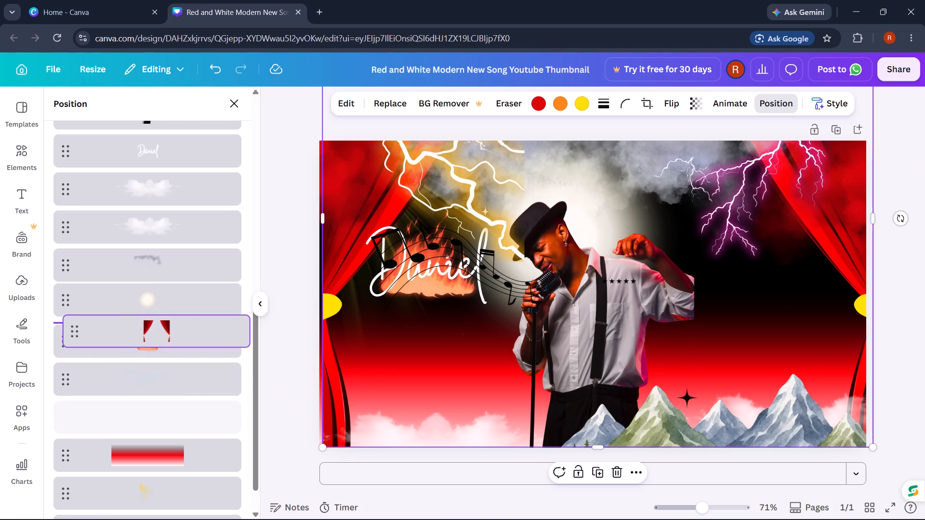
pyautogui.moveTo(197, 331); pyautogui.dragTo(194, 355)
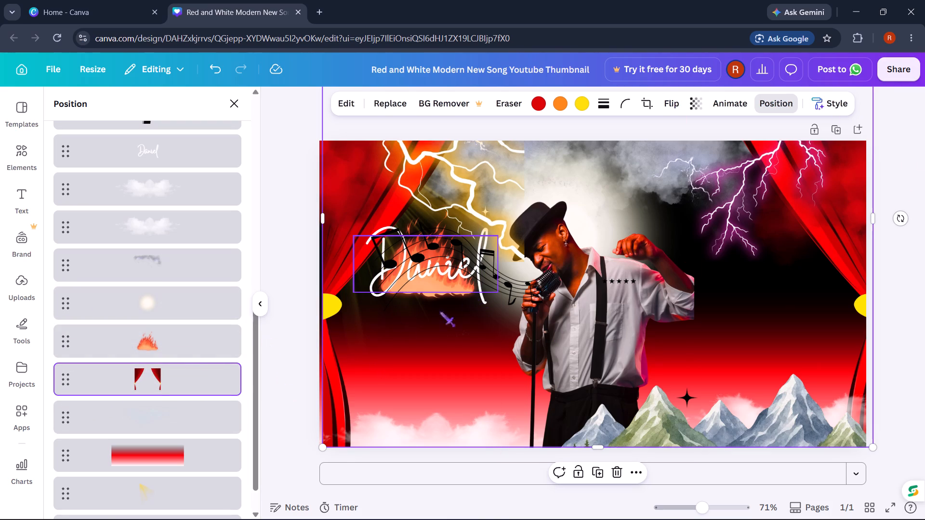
pyautogui.moveTo(148, 383); pyautogui.dragTo(166, 316)
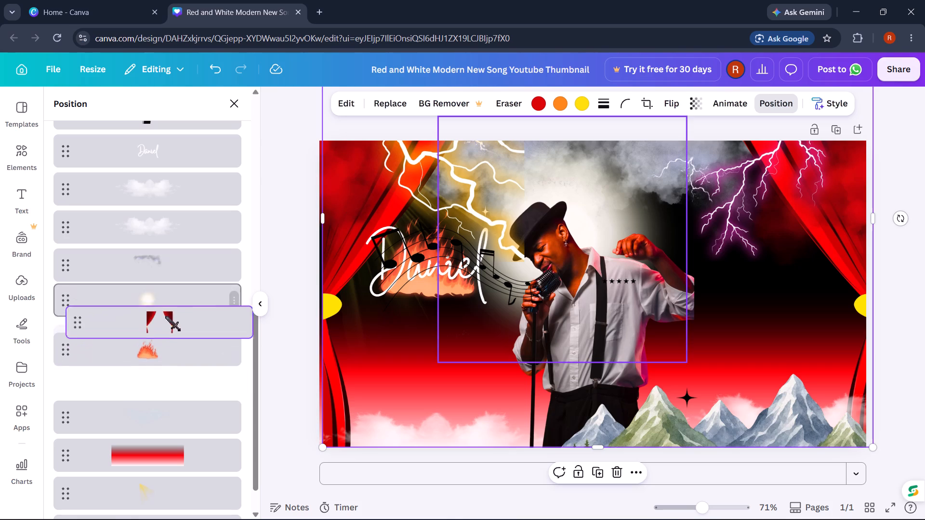
pyautogui.moveTo(166, 316); pyautogui.dragTo(145, 410)
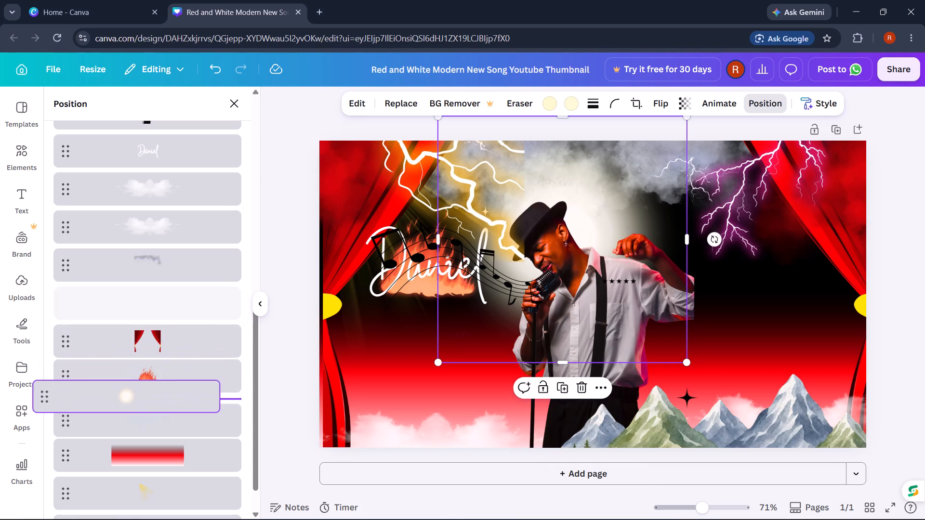
pyautogui.moveTo(145, 410); pyautogui.dragTo(172, 369)
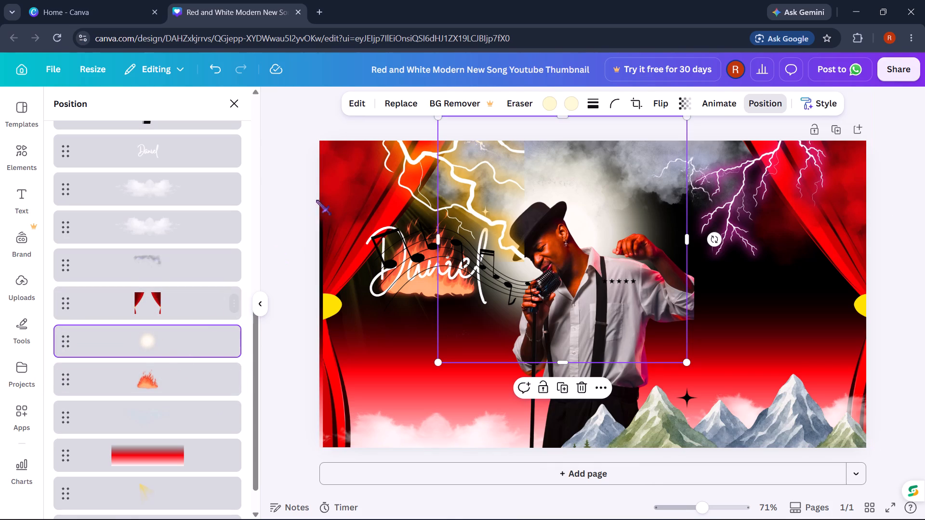
pyautogui.click(226, 105)
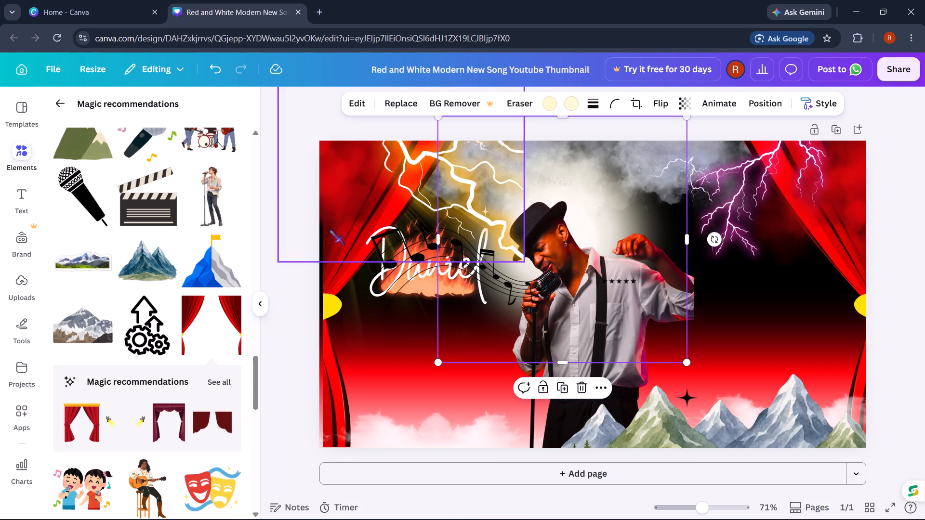
# Add the blue twin-peak mountain graphic, shrink it and place it along the thumbnail's bottom edge, left of the singer.
pyautogui.scroll(2, 186, 235)
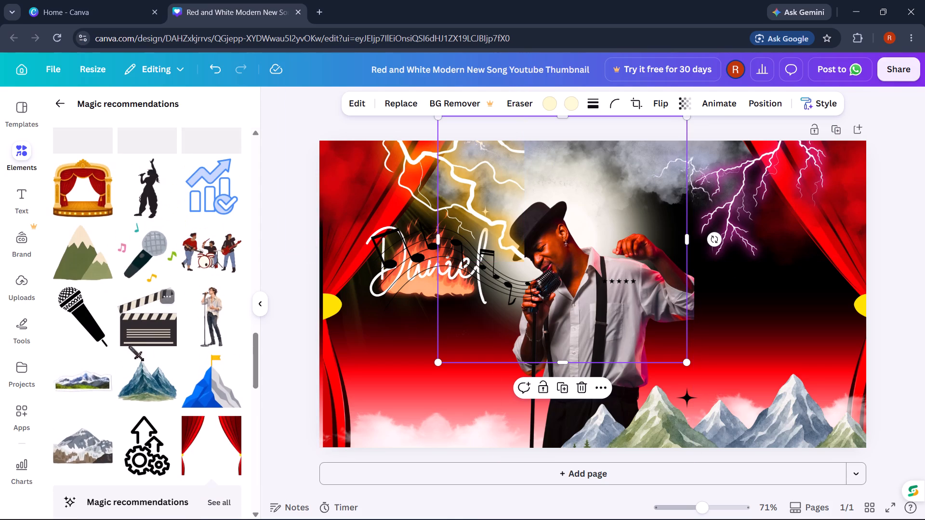
pyautogui.moveTo(123, 382); pyautogui.dragTo(129, 384)
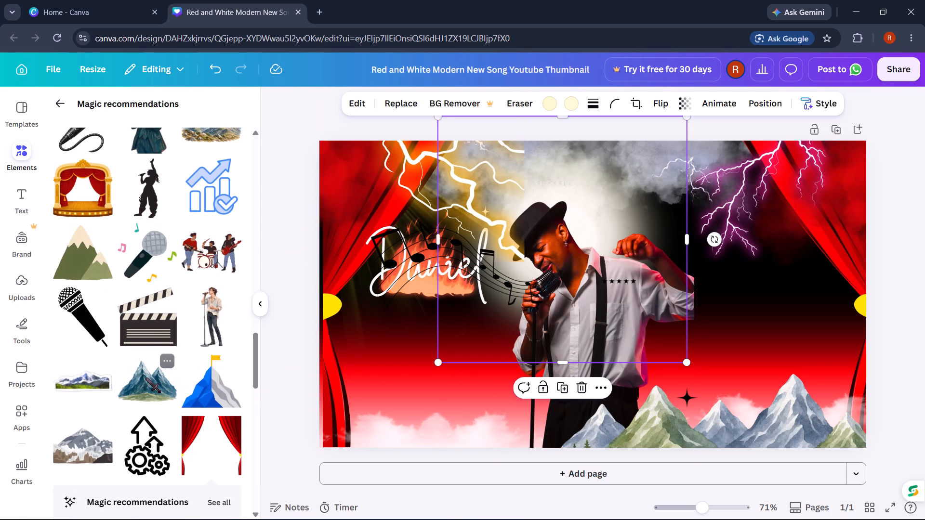
pyautogui.click(146, 378)
pyautogui.moveTo(628, 322); pyautogui.dragTo(438, 438)
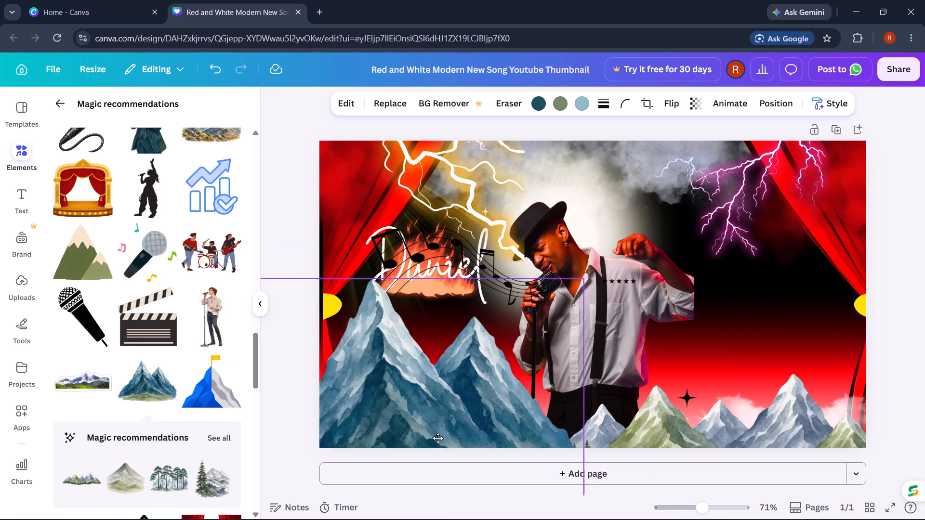
pyautogui.moveTo(438, 438); pyautogui.dragTo(442, 461)
pyautogui.moveTo(581, 311); pyautogui.dragTo(494, 391)
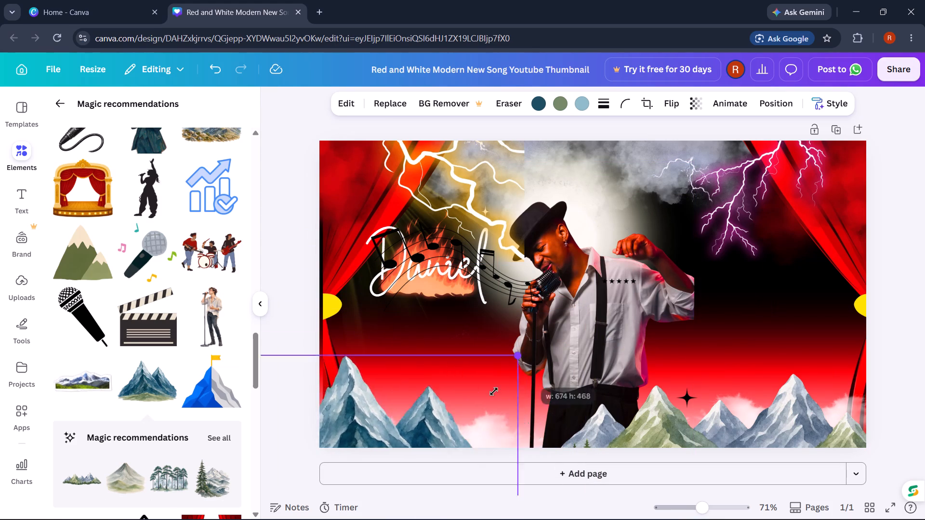
pyautogui.moveTo(494, 391); pyautogui.dragTo(492, 399)
pyautogui.moveTo(426, 420); pyautogui.dragTo(456, 409)
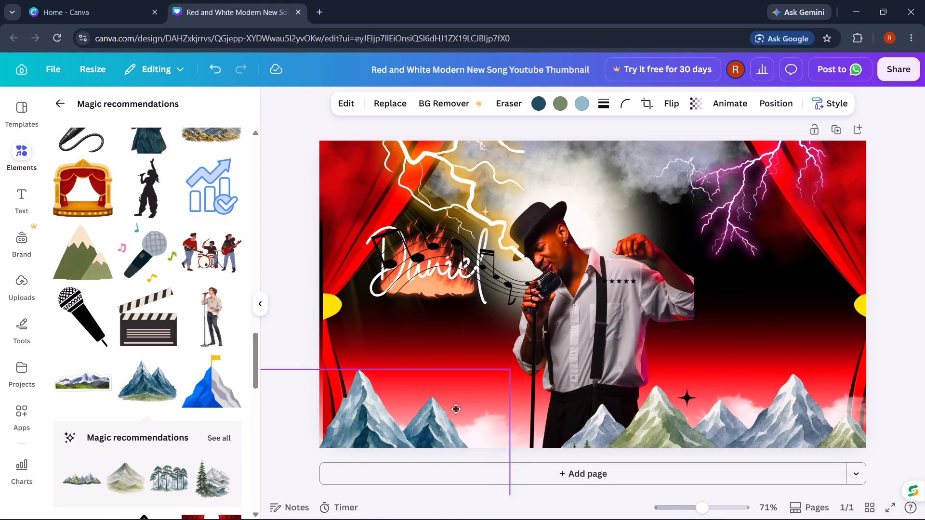
pyautogui.moveTo(456, 409); pyautogui.dragTo(492, 391)
pyautogui.click(922, 286)
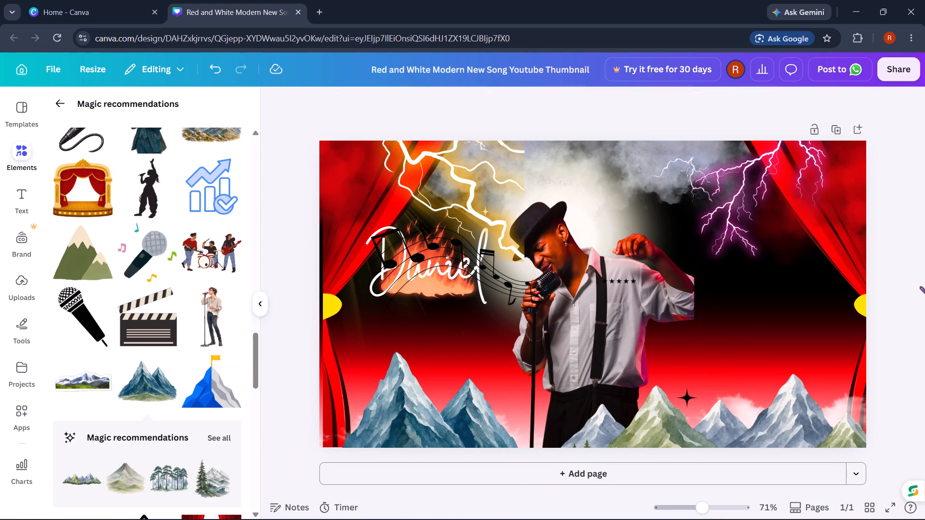
pyautogui.click(924, 258)
# Add the yellow diagonal light-rays graphic from the magic recommendations to the thumbnail.
pyautogui.scroll(2, 113, 235)
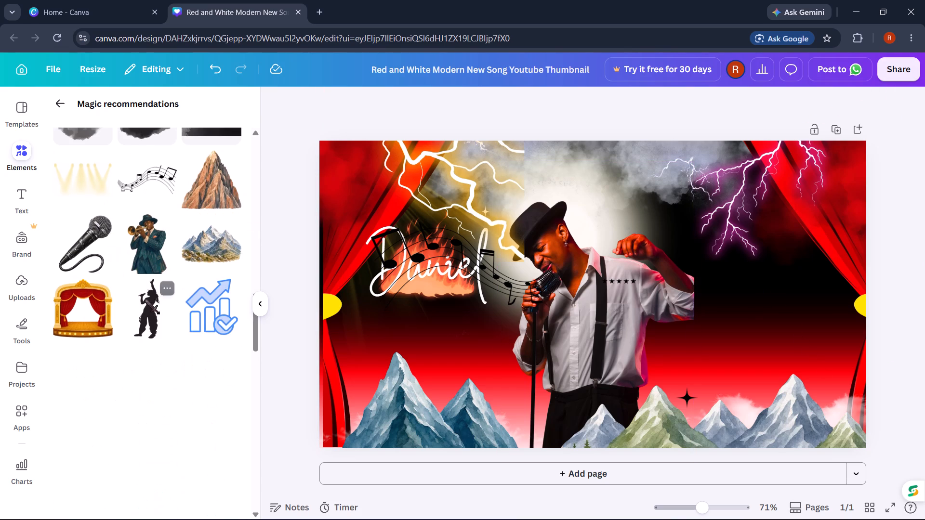
pyautogui.scroll(4, 145, 299)
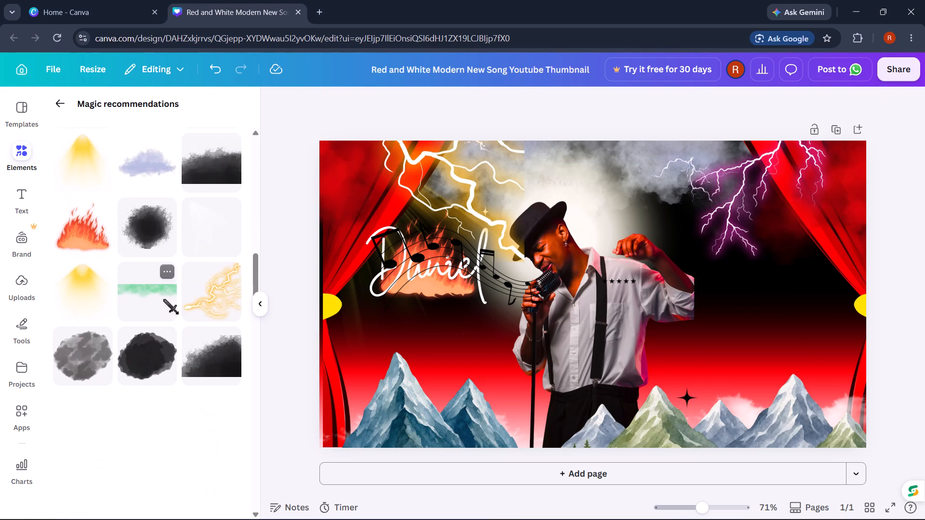
pyautogui.scroll(1, 191, 360)
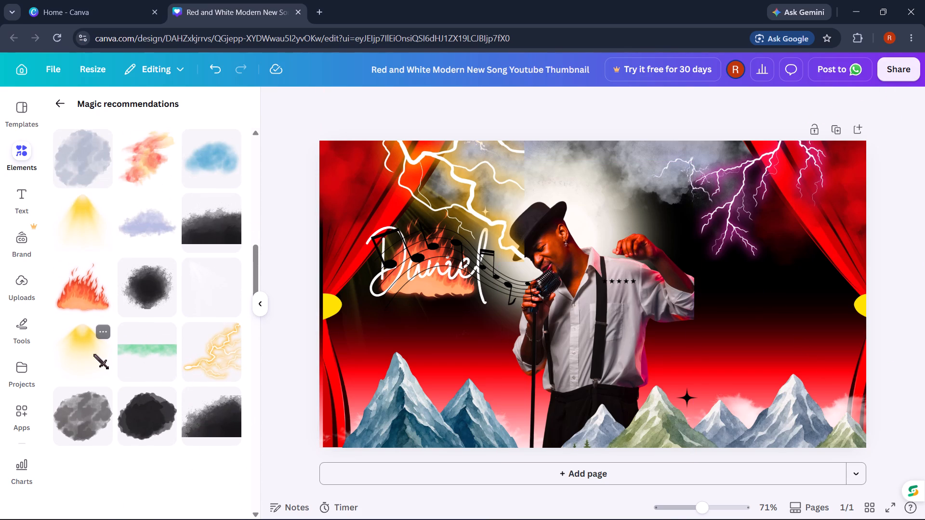
pyautogui.scroll(2, 98, 337)
pyautogui.scroll(1, 156, 271)
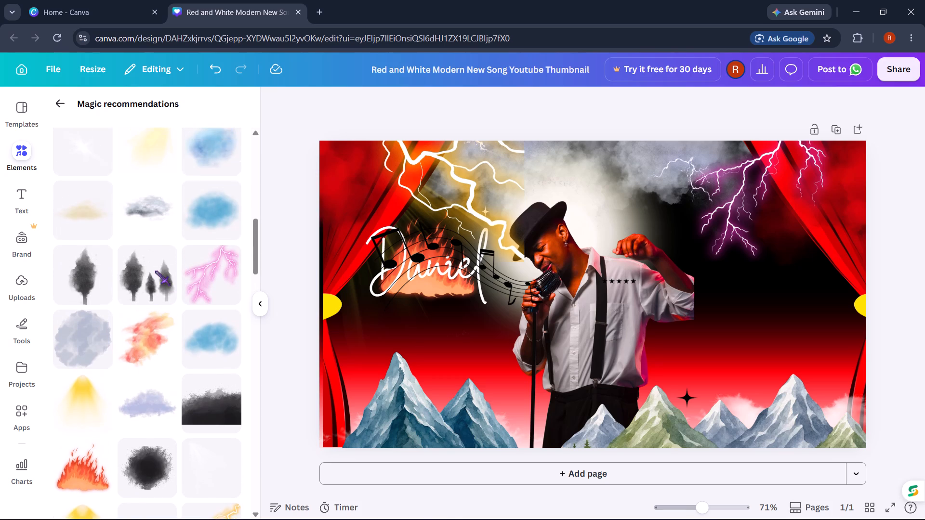
pyautogui.scroll(2, 154, 282)
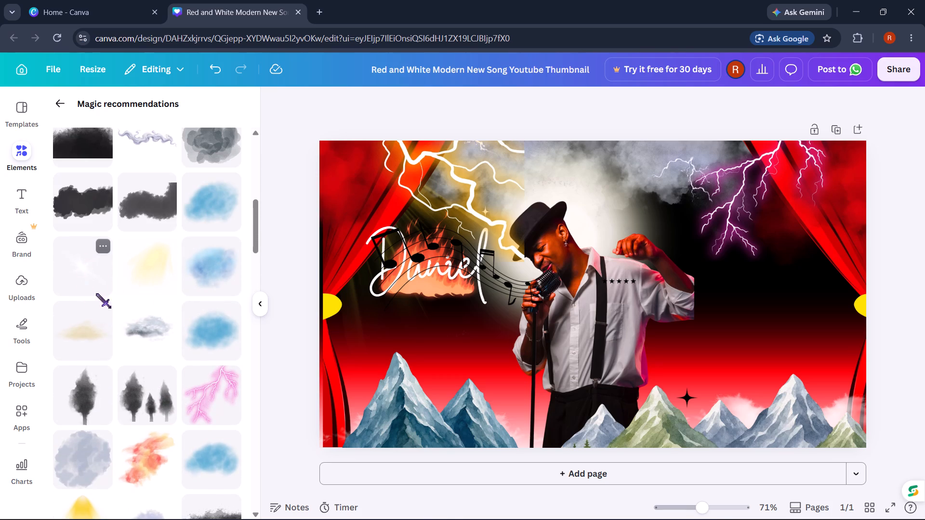
pyautogui.scroll(6, 96, 294)
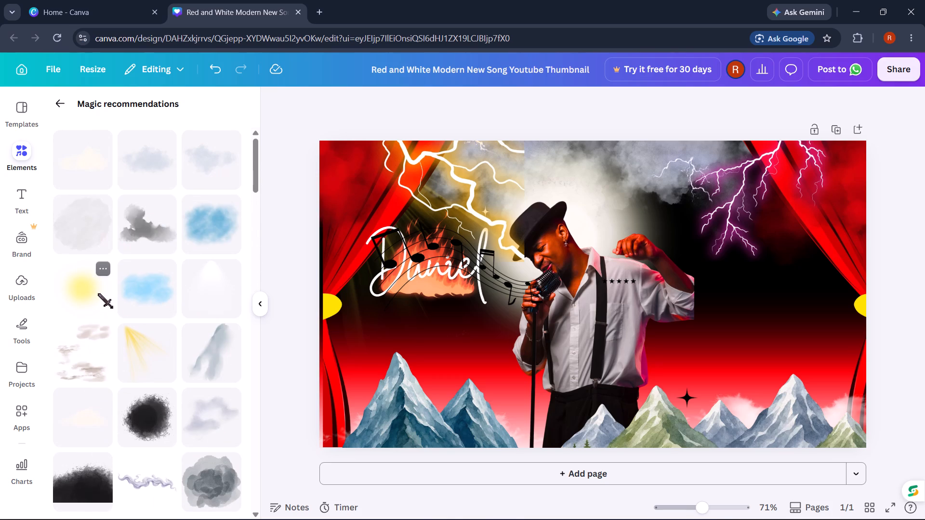
pyautogui.scroll(3, 126, 300)
pyautogui.scroll(-3, 149, 327)
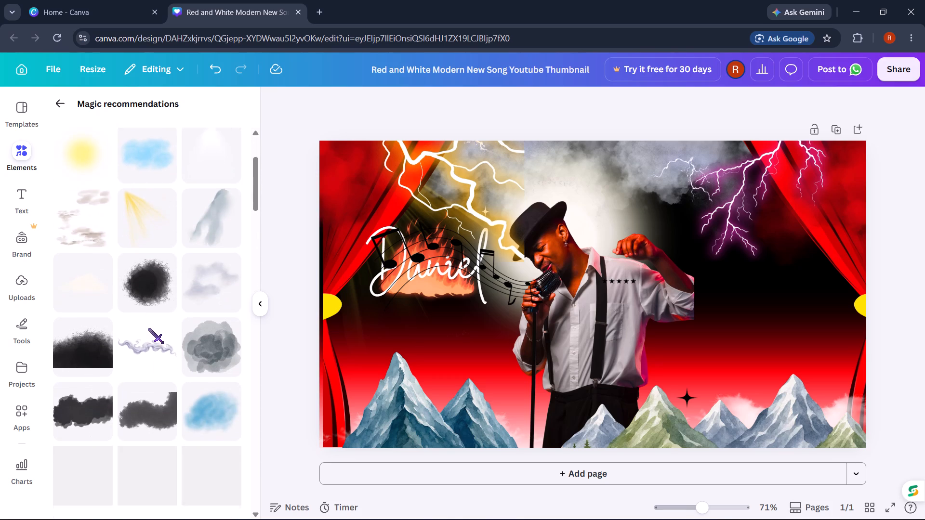
pyautogui.click(142, 169)
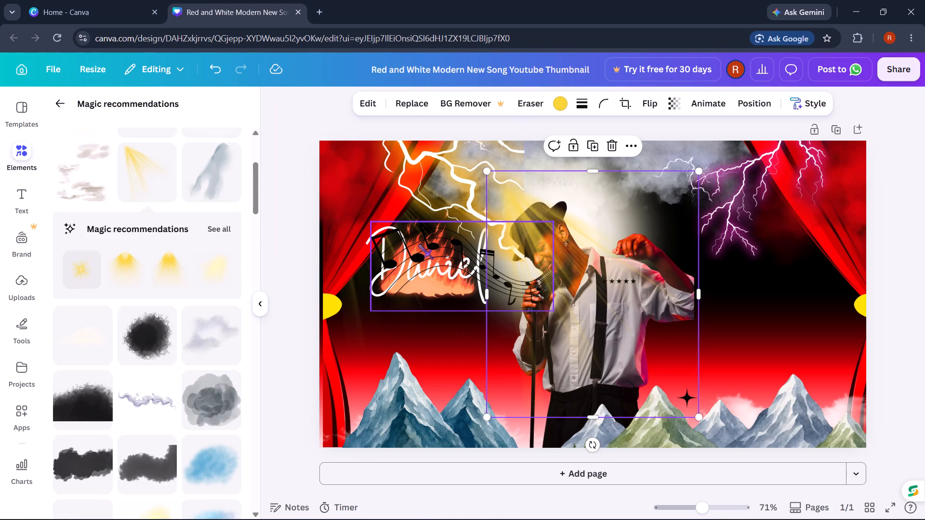
# Add the purple-and-blue starburst graphic from the full set of recommendations related to the yellow light rays.
pyautogui.scroll(5, 123, 255)
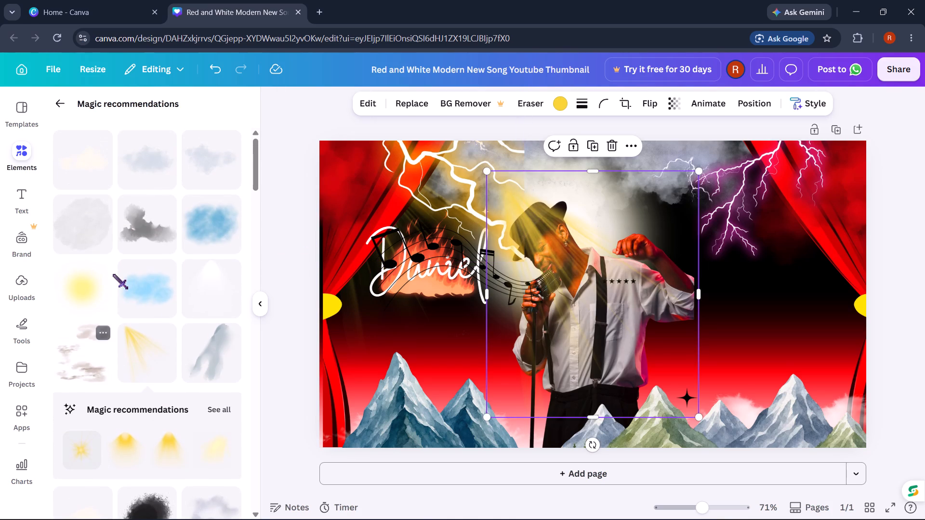
pyautogui.click(218, 405)
pyautogui.scroll(1, 123, 362)
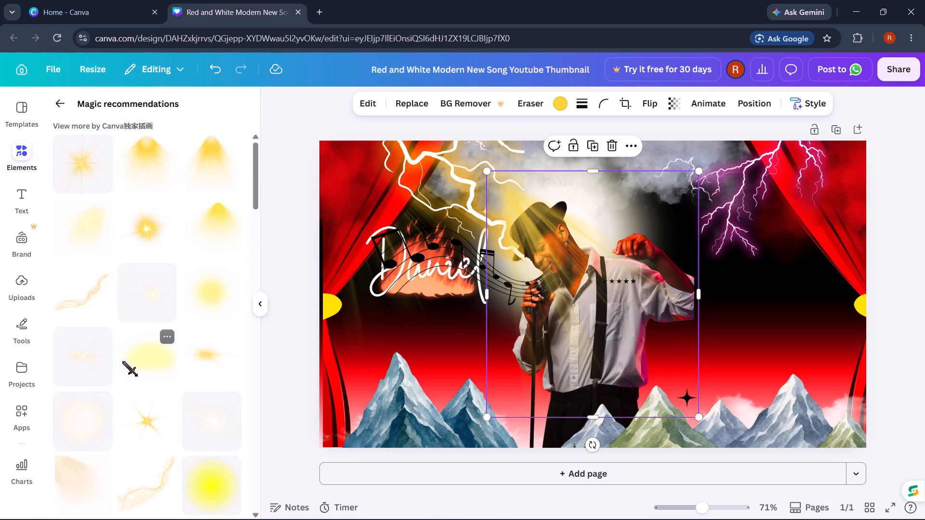
pyautogui.scroll(1, 123, 362)
pyautogui.scroll(-11, 123, 362)
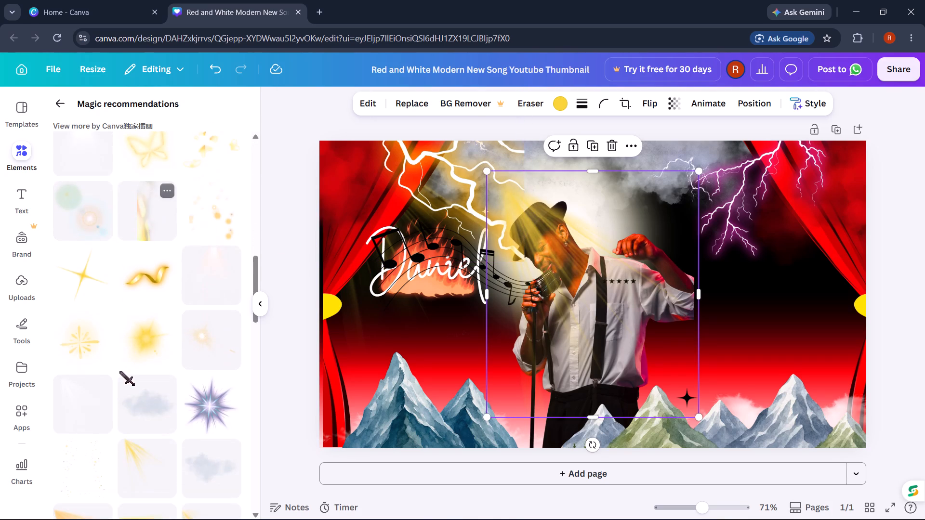
pyautogui.scroll(-3, 120, 371)
pyautogui.click(229, 236)
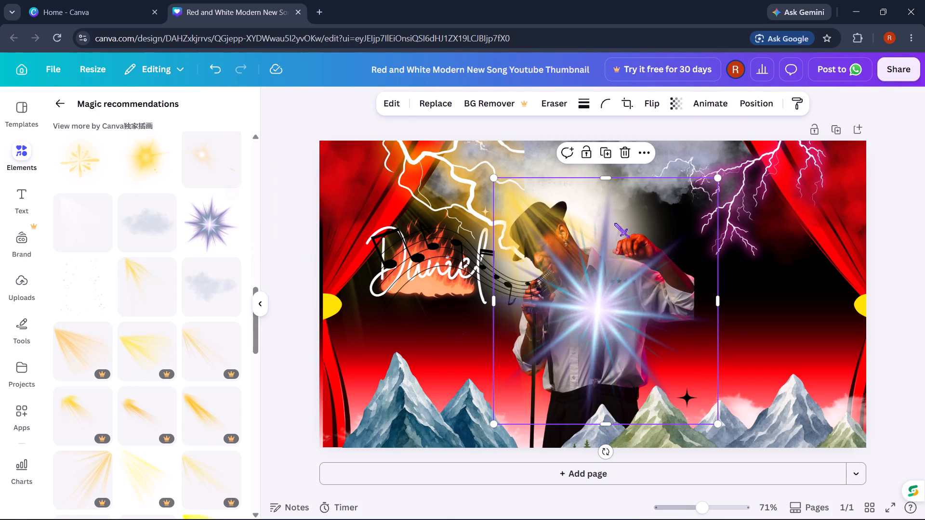
# Move the purple-and-blue starburst into the thumbnail's upper-right corner over the curtain, letting it run past the page edges.
pyautogui.moveTo(617, 240); pyautogui.dragTo(911, 80)
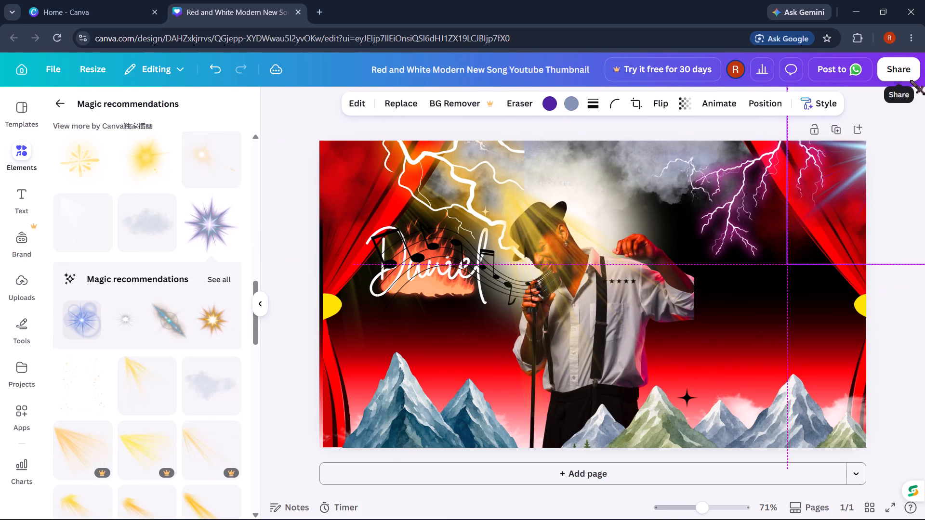
pyautogui.moveTo(911, 80); pyautogui.dragTo(878, 101)
pyautogui.moveTo(758, 287); pyautogui.dragTo(807, 231)
pyautogui.moveTo(842, 167); pyautogui.dragTo(811, 180)
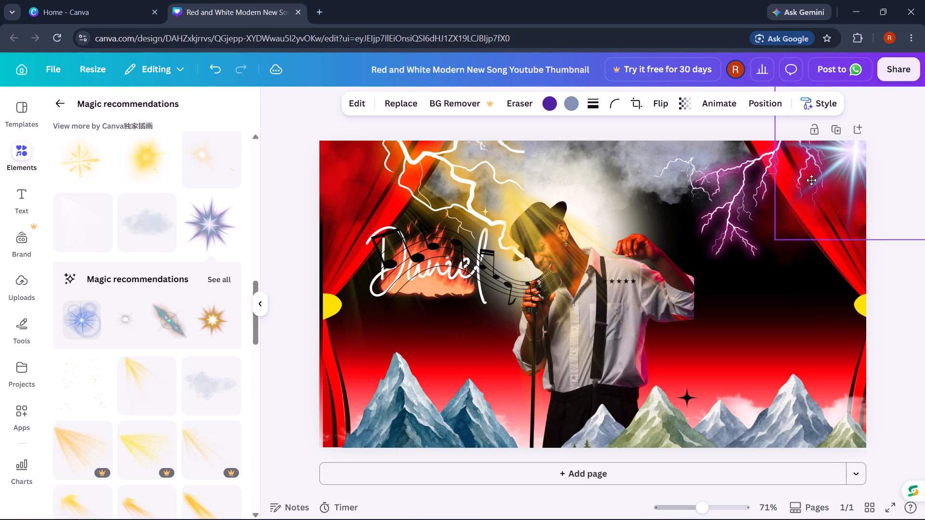
pyautogui.moveTo(811, 180); pyautogui.dragTo(829, 181)
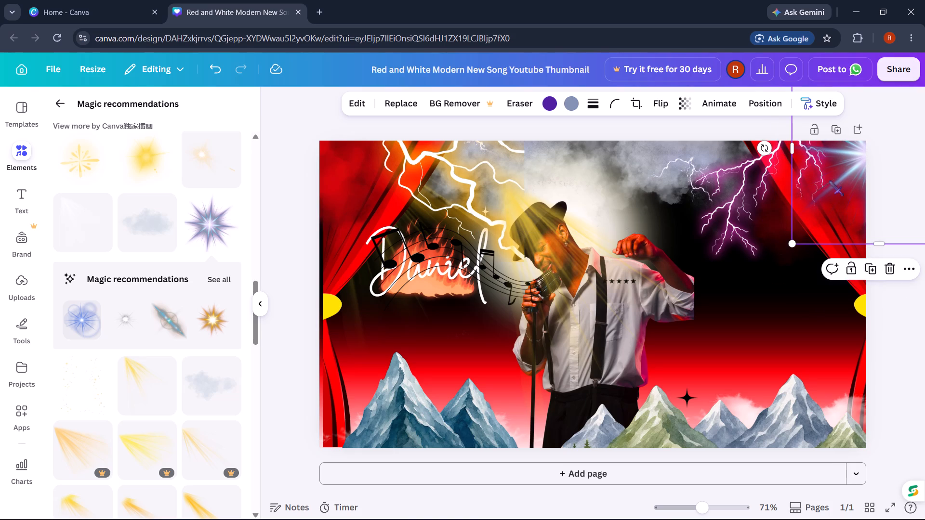
pyautogui.moveTo(826, 179); pyautogui.dragTo(826, 174)
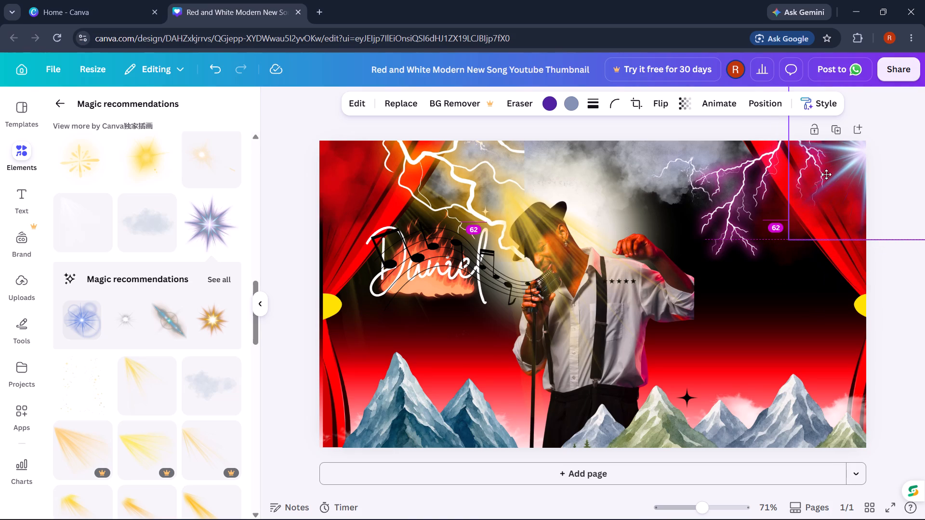
pyautogui.moveTo(826, 174); pyautogui.dragTo(819, 169)
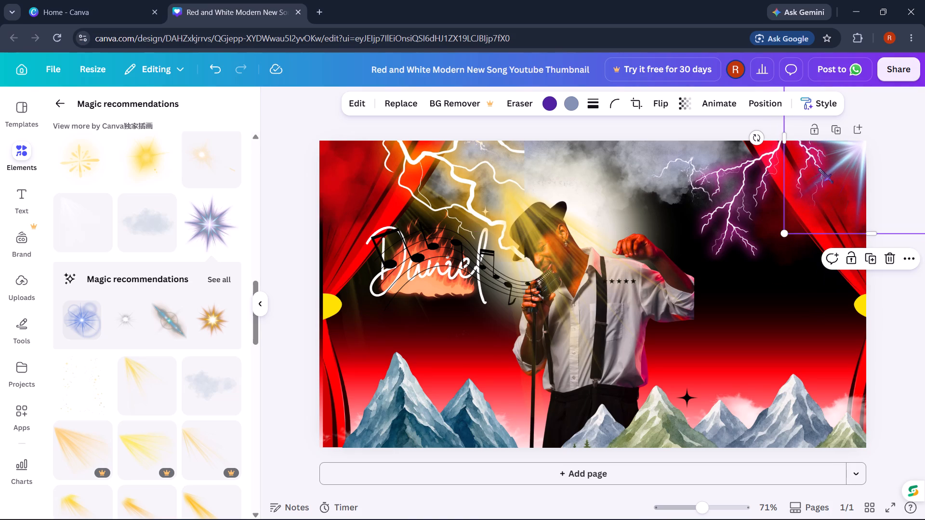
pyautogui.click(909, 320)
# Move the yellow light rays to the thumbnail's upper-left corner so they shine down across the left curtain.
pyautogui.moveTo(572, 255); pyautogui.dragTo(575, 262)
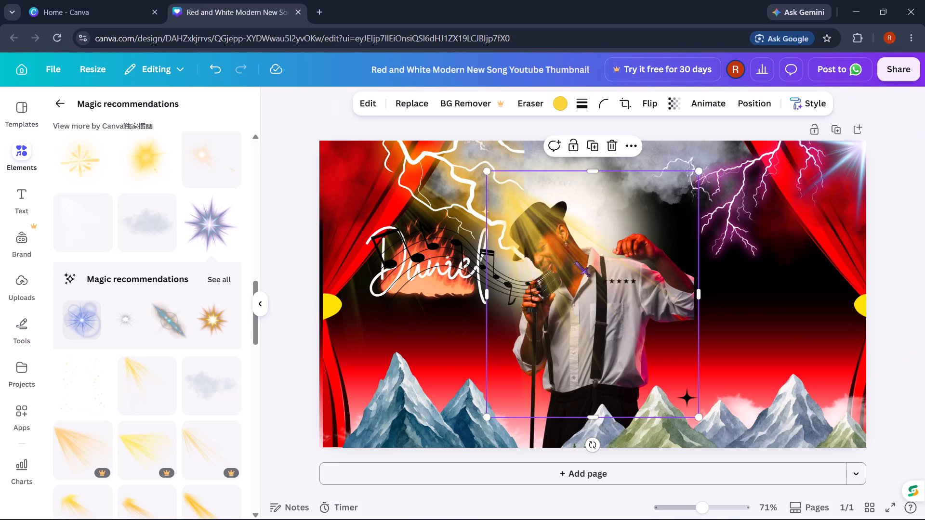
pyautogui.moveTo(575, 262); pyautogui.dragTo(400, 199)
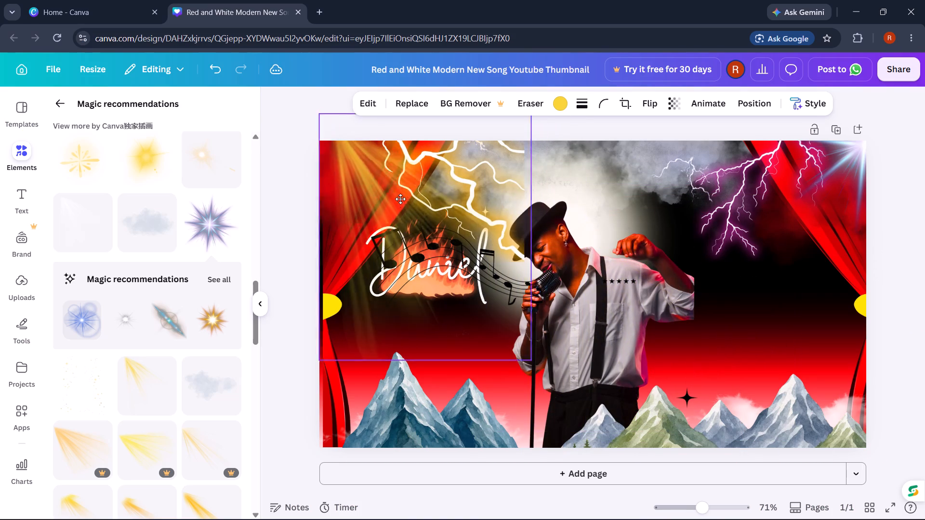
pyautogui.moveTo(400, 199); pyautogui.dragTo(377, 193)
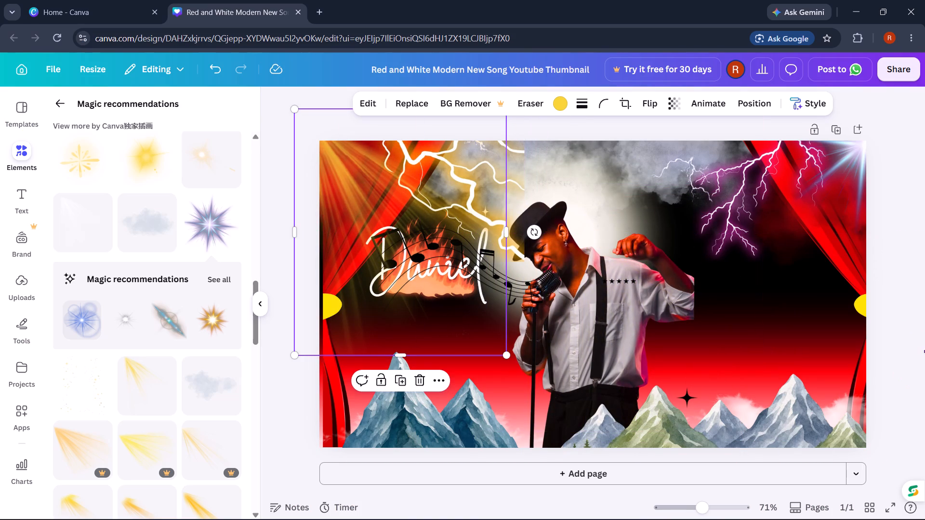
pyautogui.click(924, 351)
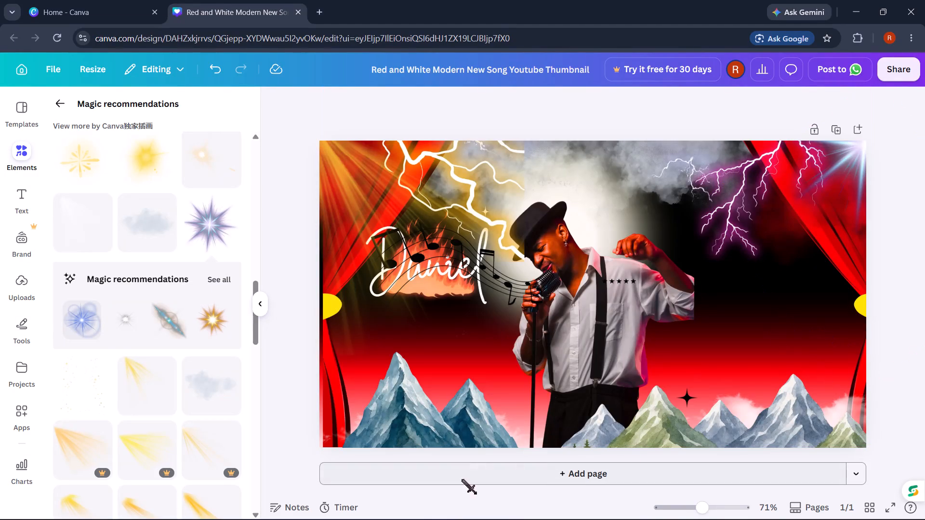
# Add the blue diagonal lens-flare graphic and place its bright centre just above the singer's shoulder, beside his raised hand.
pyautogui.click(153, 318)
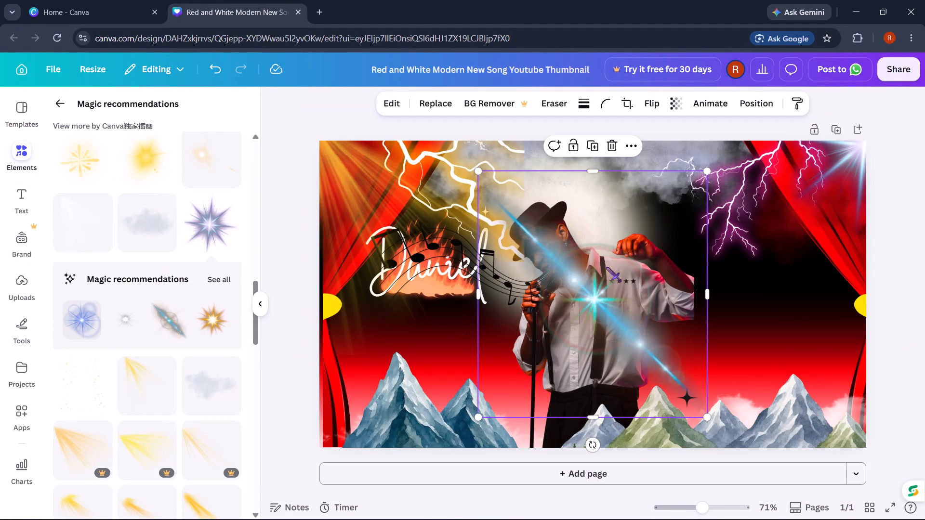
pyautogui.moveTo(582, 292); pyautogui.dragTo(549, 302)
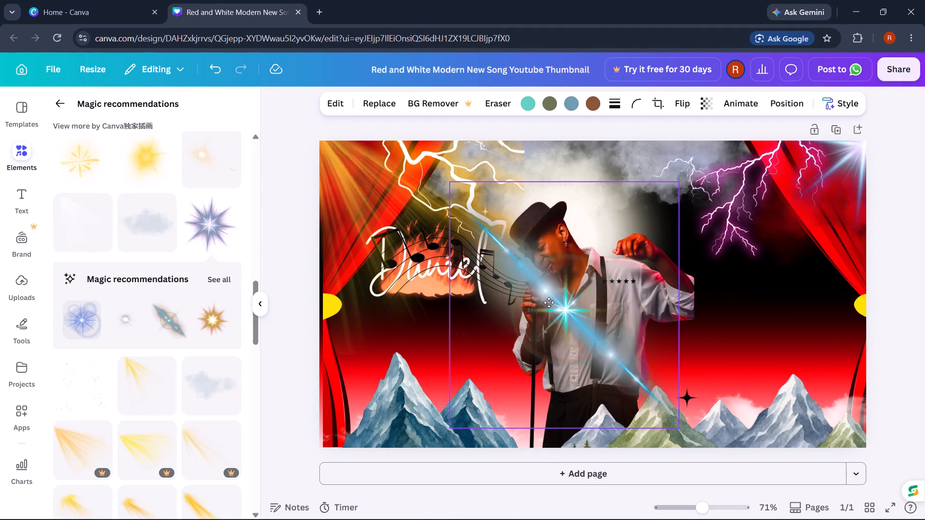
pyautogui.moveTo(549, 302); pyautogui.dragTo(543, 216)
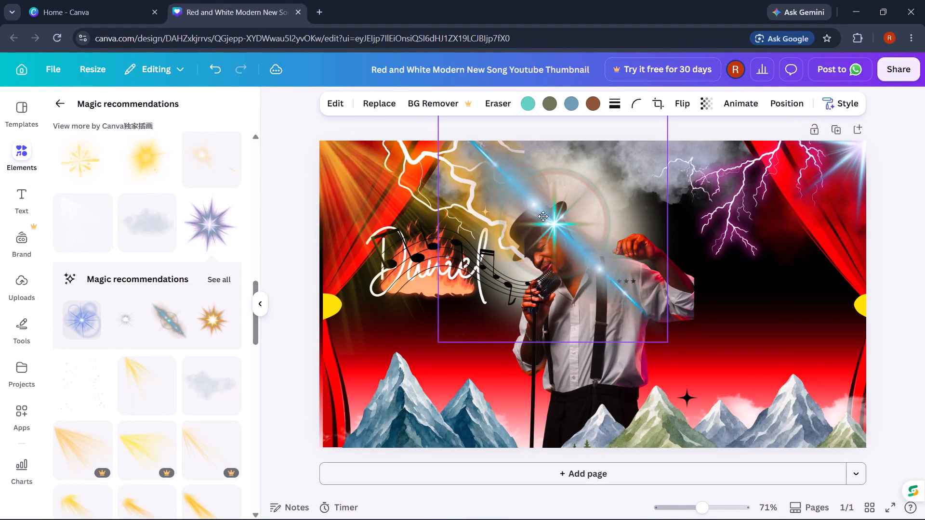
pyautogui.moveTo(543, 216); pyautogui.dragTo(619, 239)
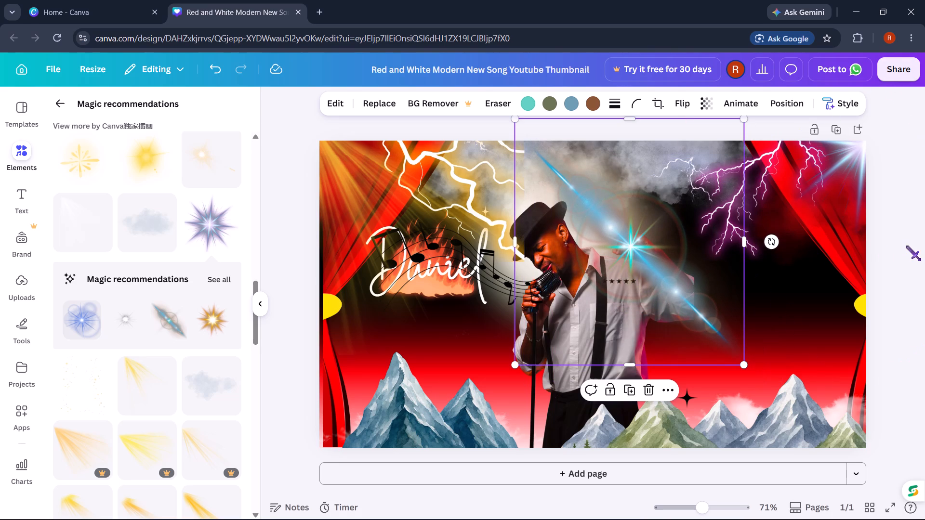
pyautogui.click(906, 246)
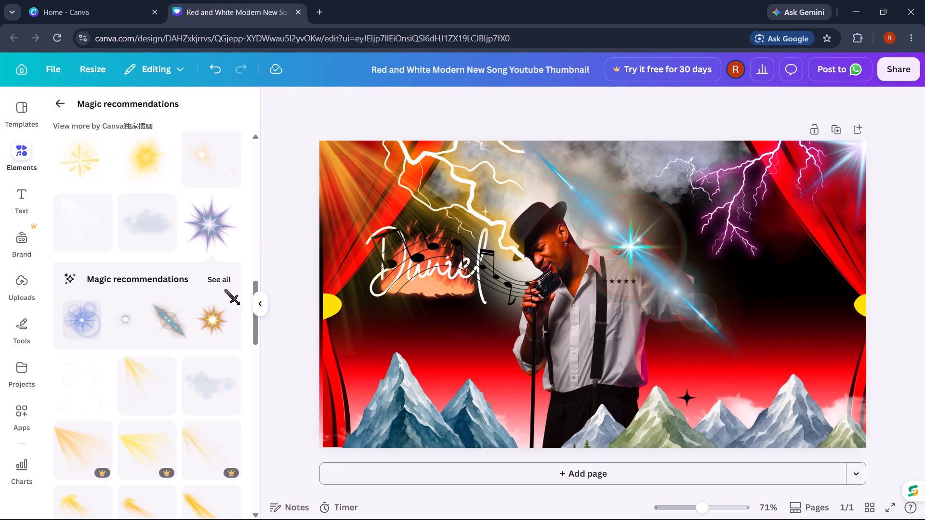
# Add the blue starburst flare with circular halos and place it over the existing starburst in the thumbnail's upper-right corner.
pyautogui.click(70, 320)
pyautogui.moveTo(619, 313); pyautogui.dragTo(619, 313)
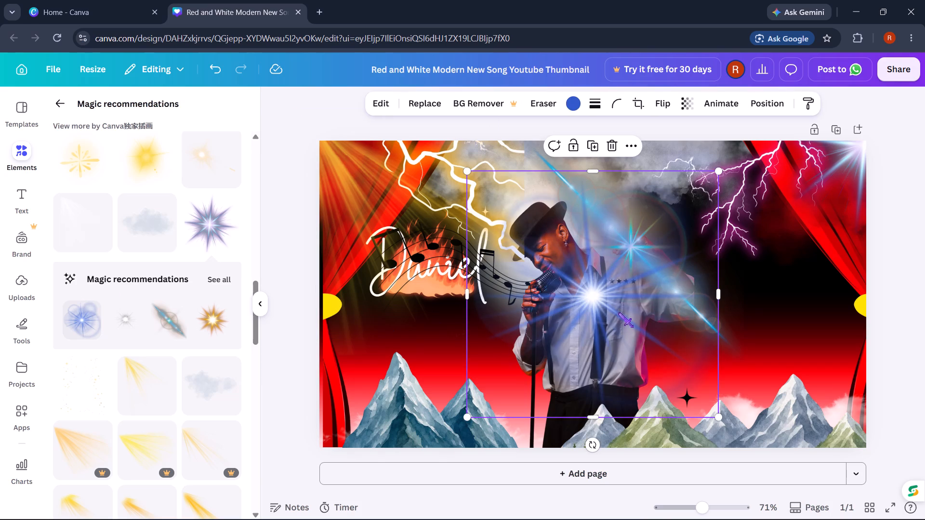
pyautogui.moveTo(619, 313); pyautogui.dragTo(902, 170)
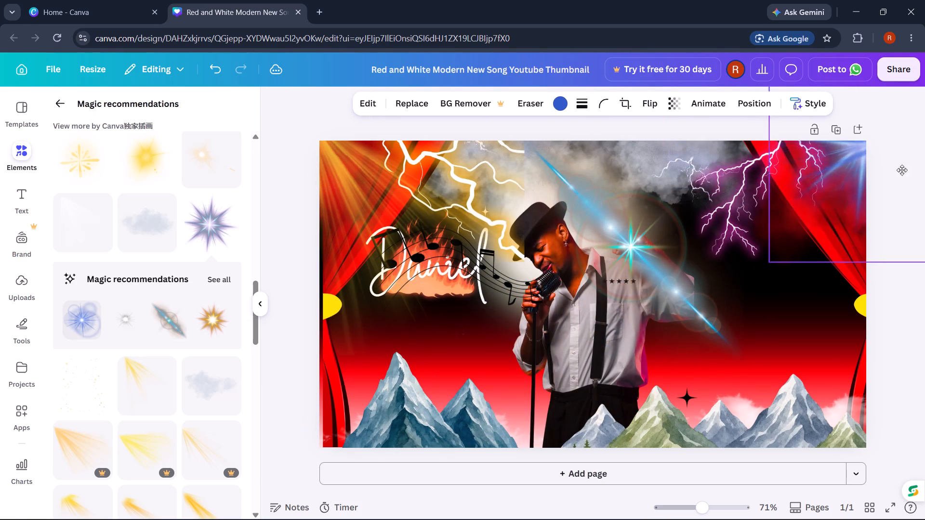
pyautogui.moveTo(902, 170); pyautogui.dragTo(893, 177)
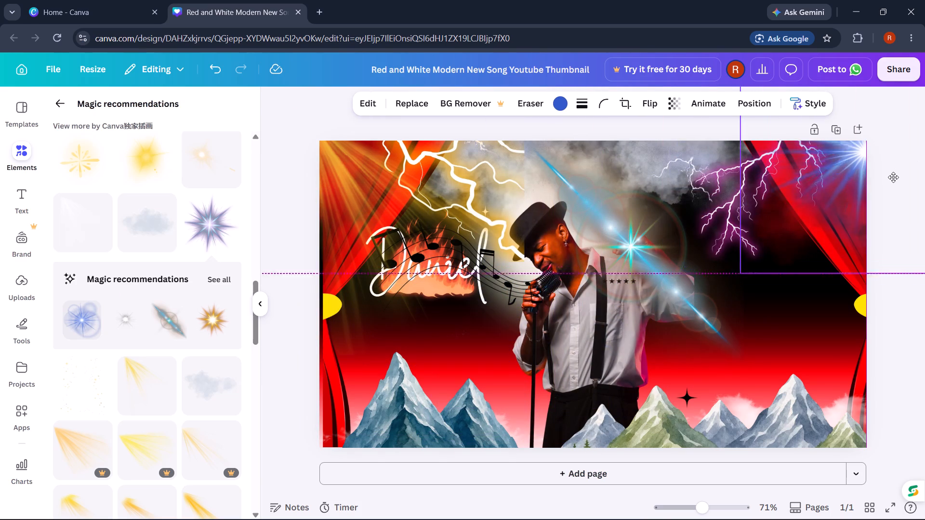
pyautogui.moveTo(893, 177); pyautogui.dragTo(891, 165)
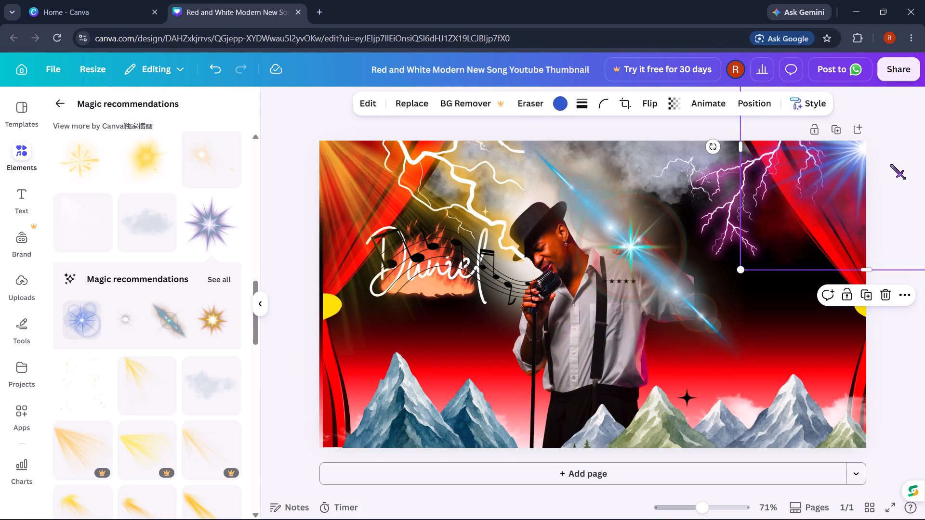
pyautogui.click(912, 329)
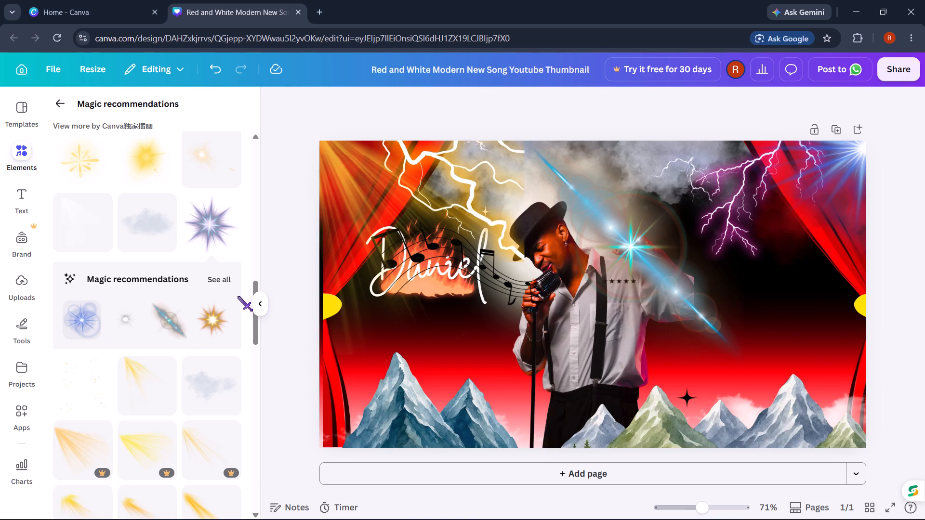
# Add the red starburst flare with the diagonal streak and place it in the thumbnail's lower-right corner, running past the page edges.
pyautogui.click(230, 276)
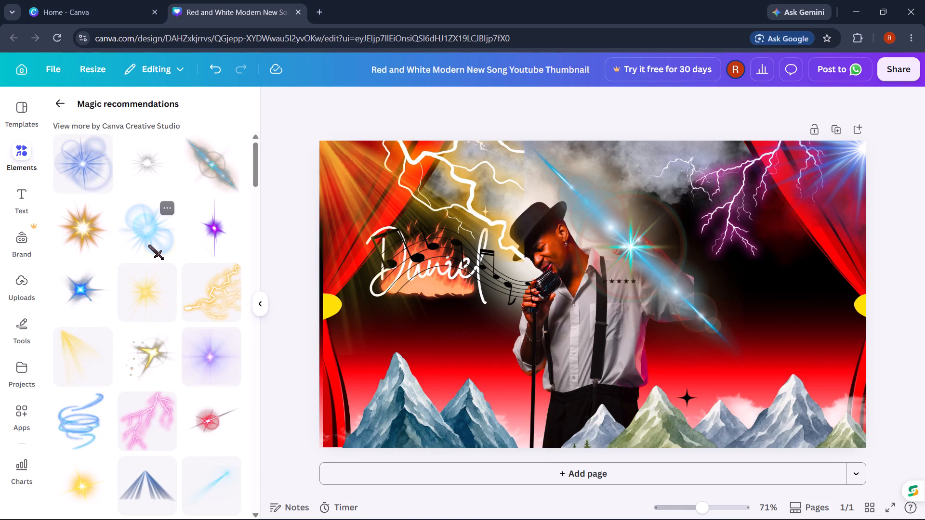
pyautogui.click(216, 435)
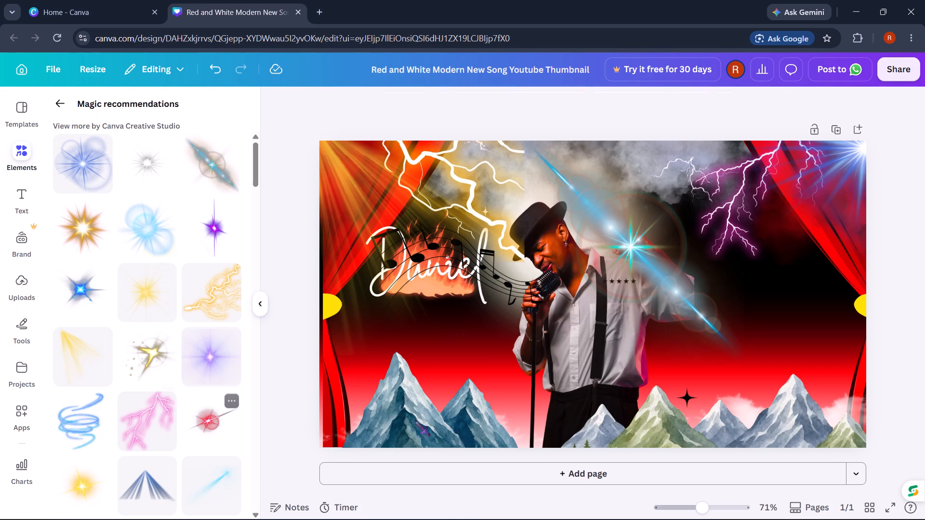
pyautogui.moveTo(580, 310); pyautogui.dragTo(641, 259)
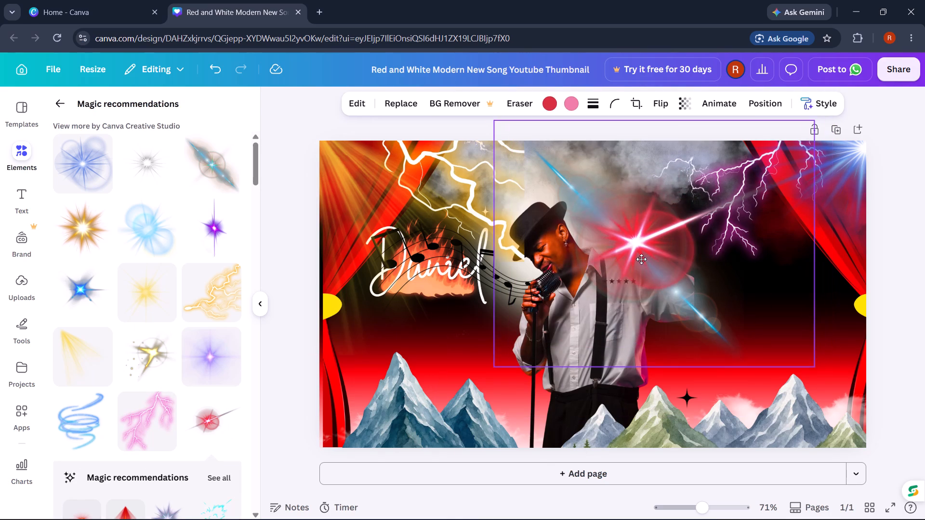
pyautogui.moveTo(641, 259); pyautogui.dragTo(808, 427)
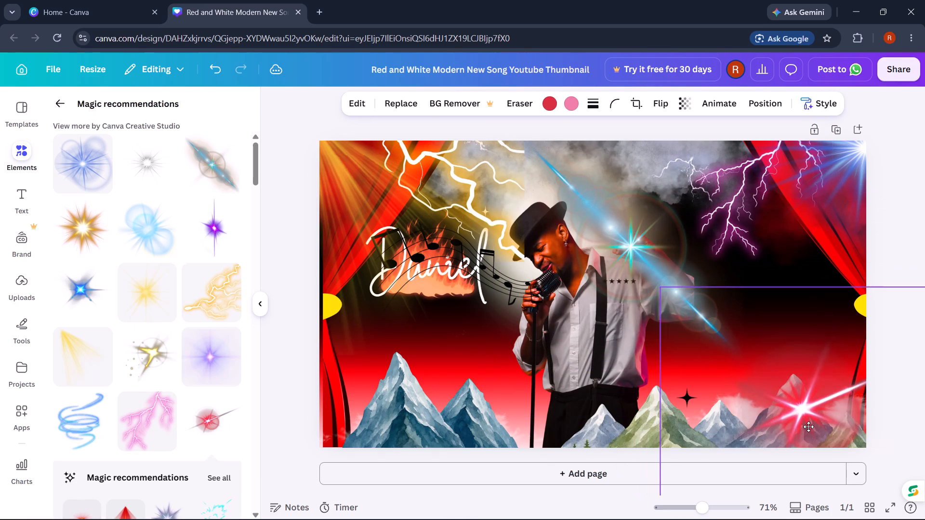
pyautogui.moveTo(808, 427); pyautogui.dragTo(855, 474)
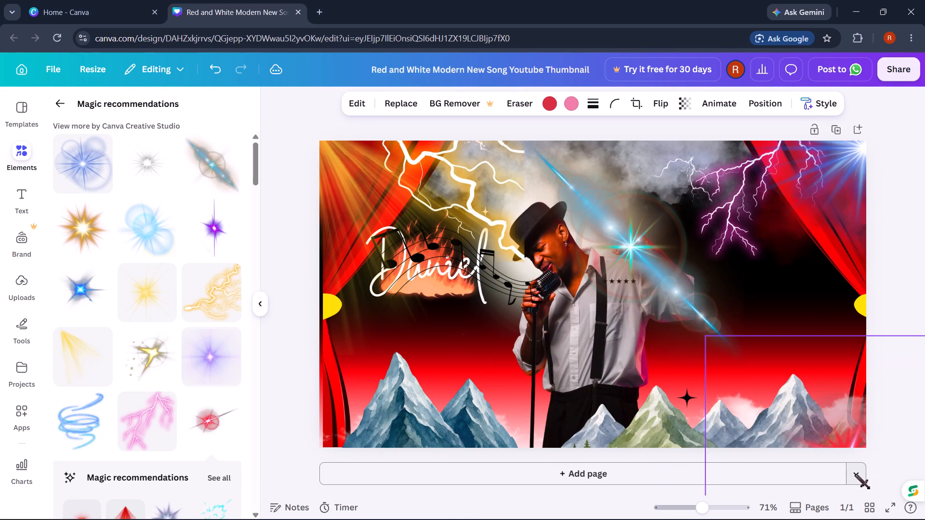
pyautogui.moveTo(855, 474); pyautogui.dragTo(864, 468)
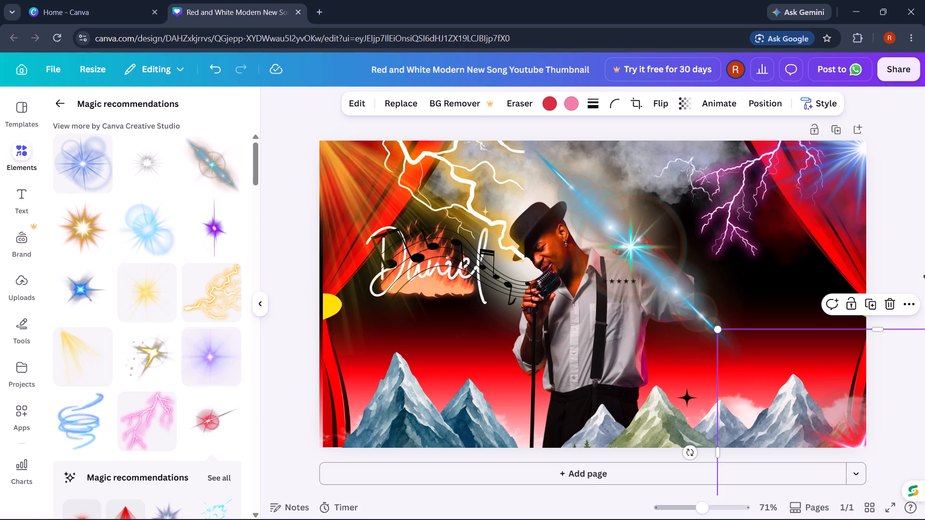
pyautogui.click(922, 240)
# Add the blue light-swirl graphic, enlarge it and place it around the singer's torso.
pyautogui.scroll(-1, 182, 365)
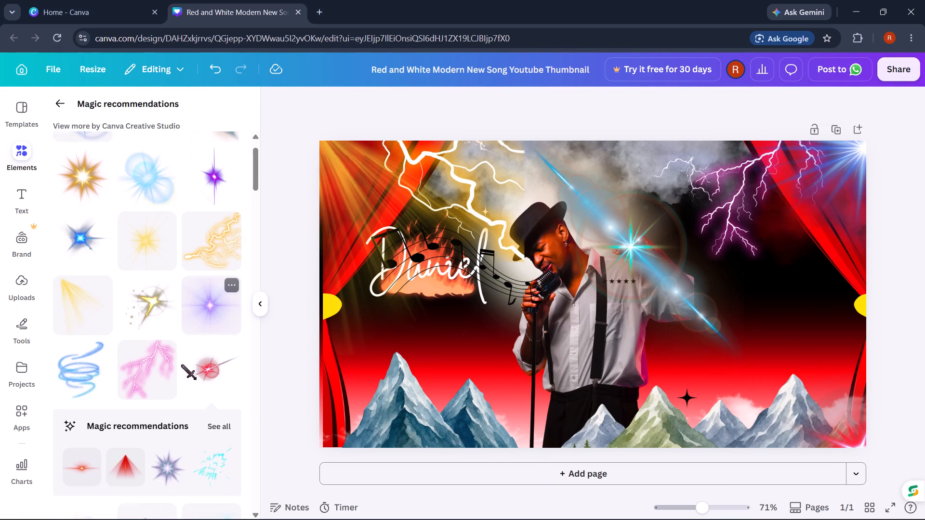
pyautogui.click(74, 368)
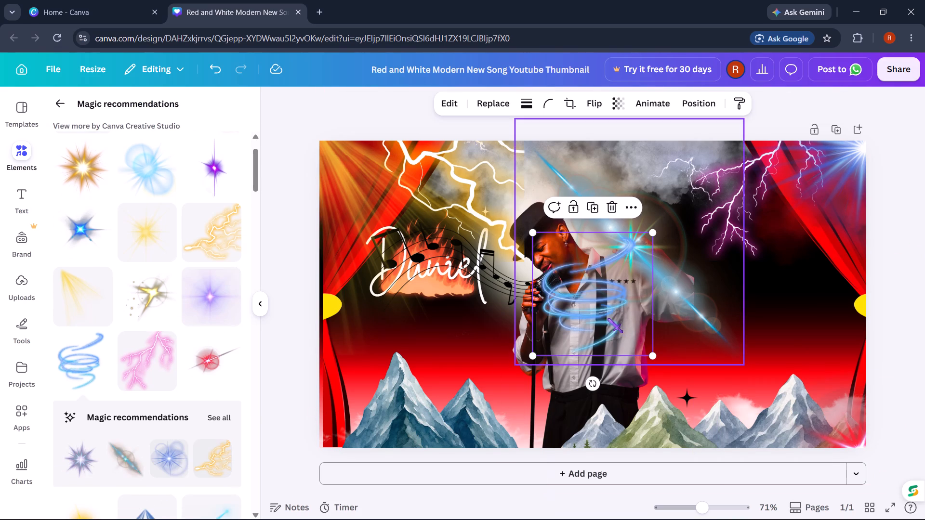
pyautogui.moveTo(608, 318); pyautogui.dragTo(610, 410)
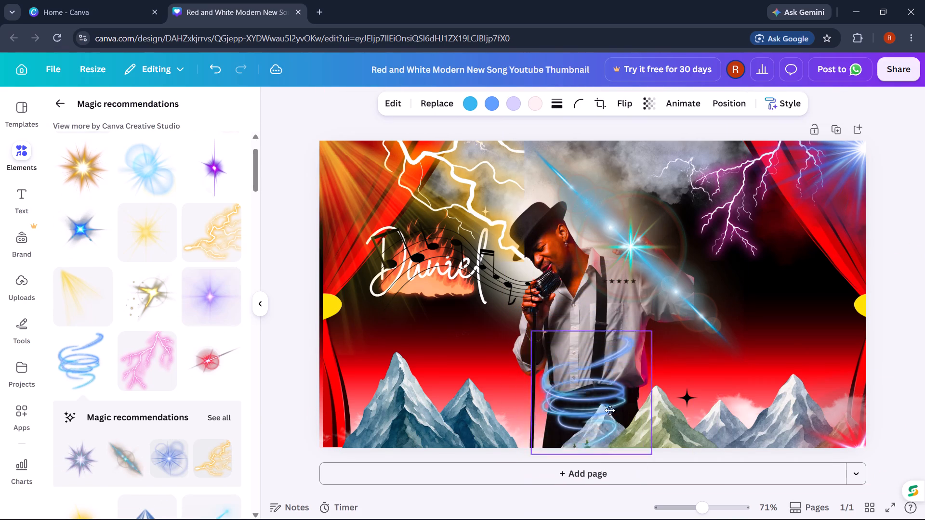
pyautogui.moveTo(610, 410); pyautogui.dragTo(611, 407)
pyautogui.moveTo(658, 325); pyautogui.dragTo(708, 286)
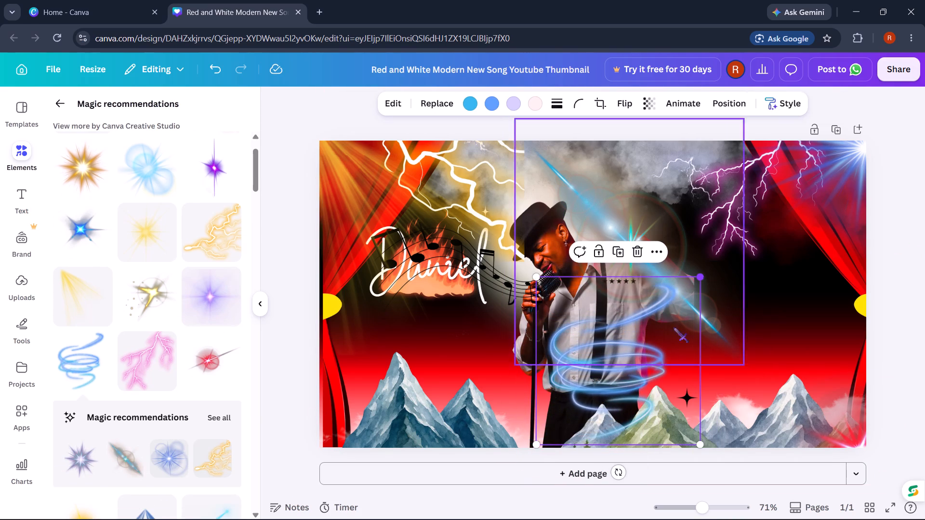
pyautogui.moveTo(618, 377); pyautogui.dragTo(600, 374)
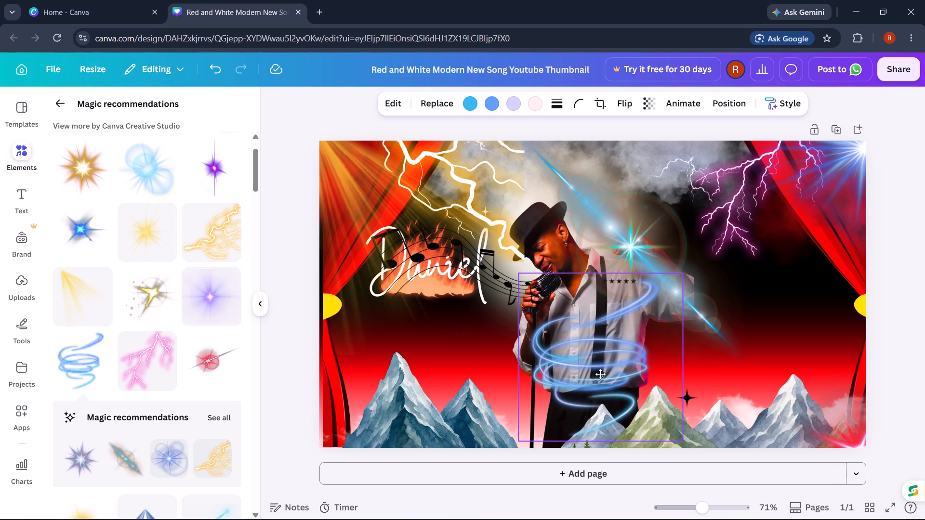
pyautogui.moveTo(600, 374); pyautogui.dragTo(596, 374)
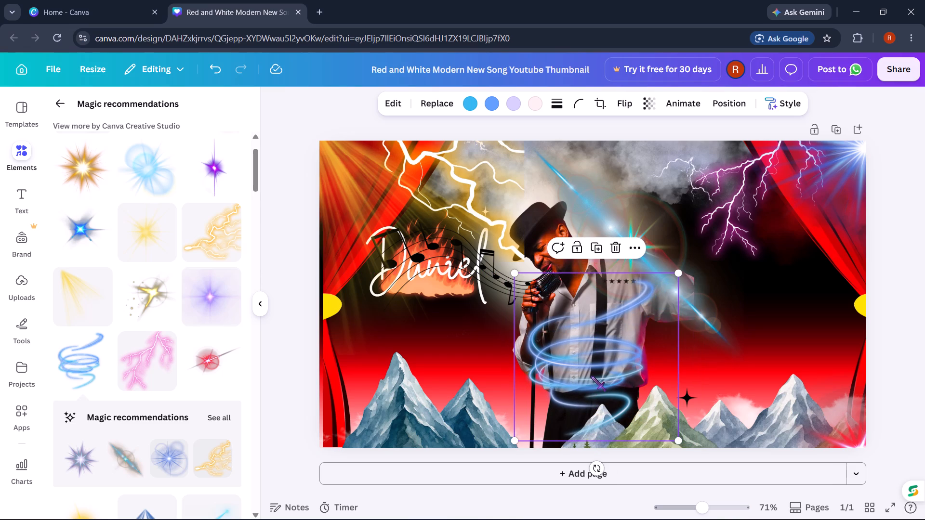
pyautogui.click(924, 269)
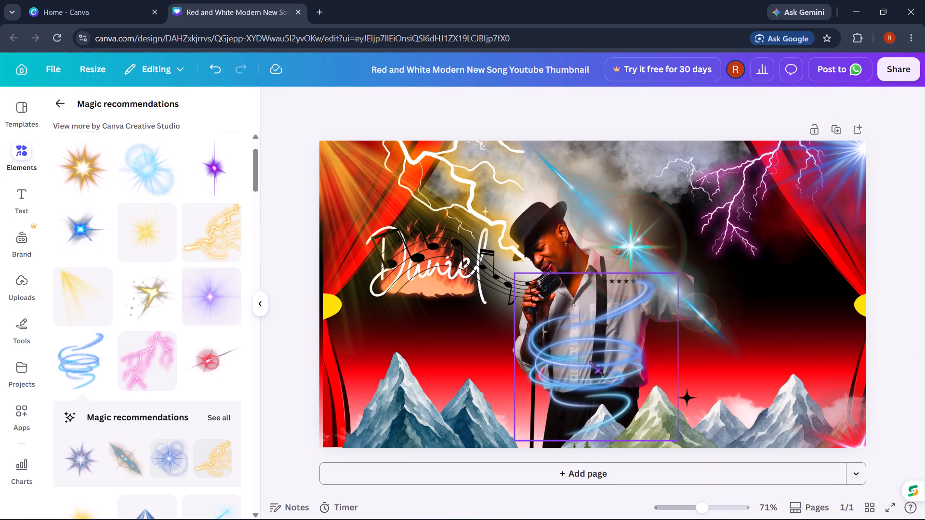
# Move the blue light swirl down past the page's bottom edge, leaving only its upper tail over the central mountains.
pyautogui.moveTo(586, 382); pyautogui.dragTo(579, 395)
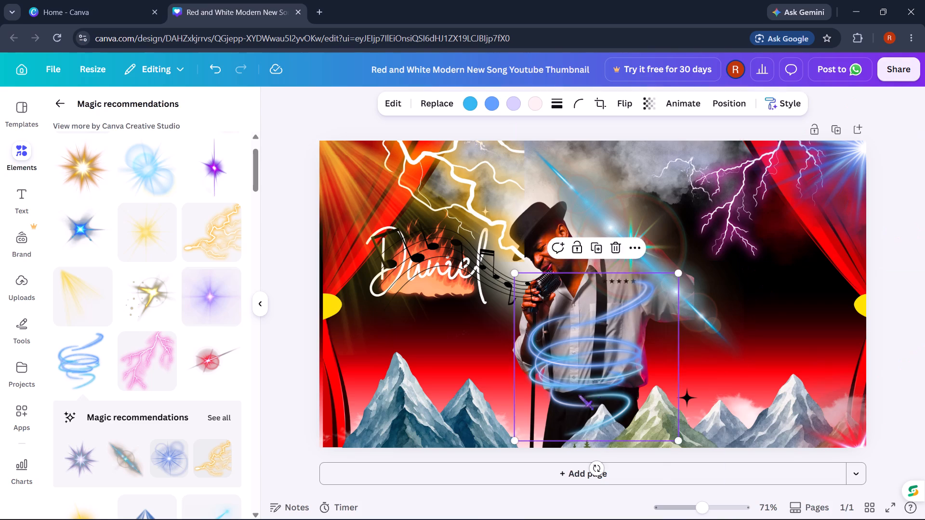
pyautogui.moveTo(579, 395); pyautogui.dragTo(595, 499)
pyautogui.moveTo(924, 216); pyautogui.dragTo(920, 219)
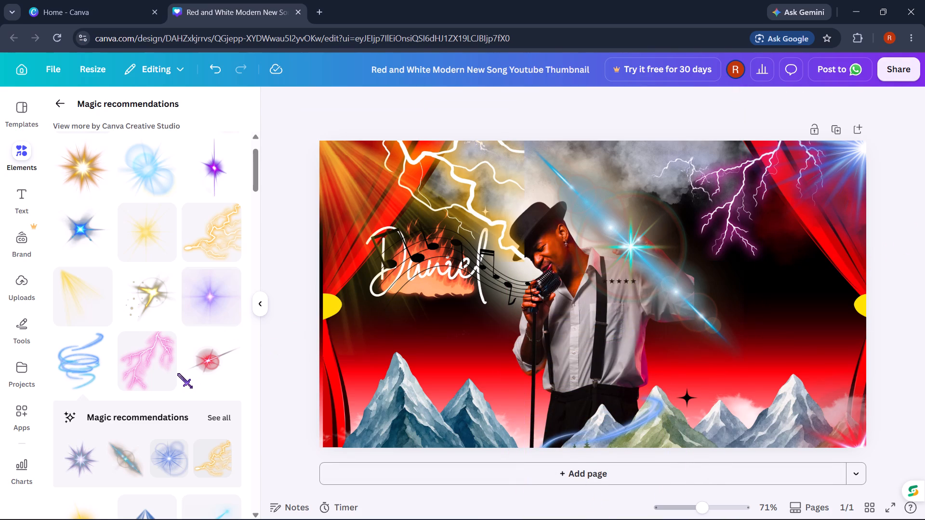
# Add the orange-and-blue four-pointed stars graphic, shrink it and place it in the smoky sky between the singer and the purple lightning.
pyautogui.scroll(-3, 174, 366)
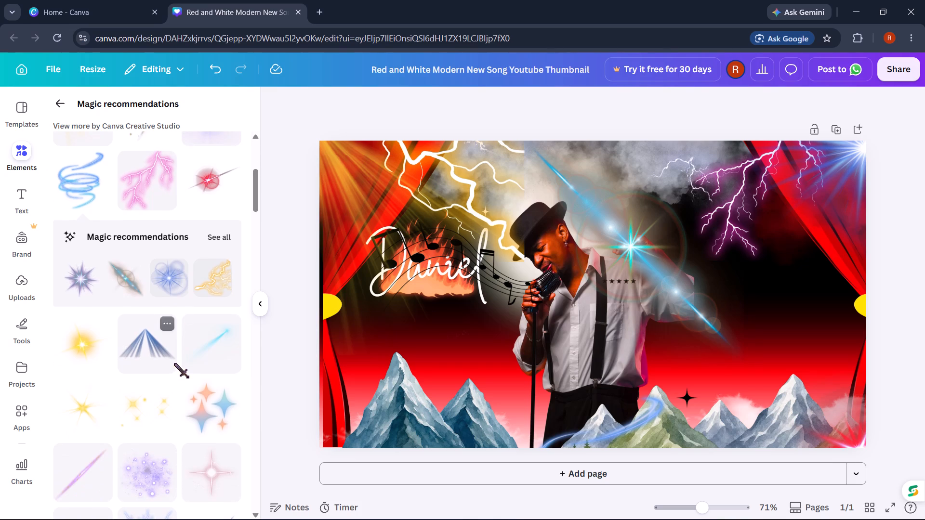
pyautogui.scroll(-2, 174, 364)
pyautogui.click(225, 290)
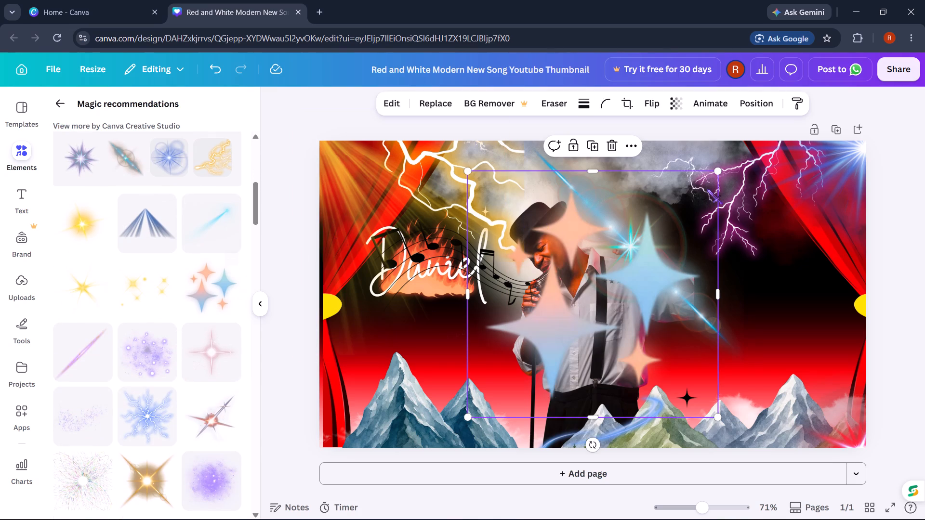
pyautogui.moveTo(721, 169); pyautogui.dragTo(515, 341)
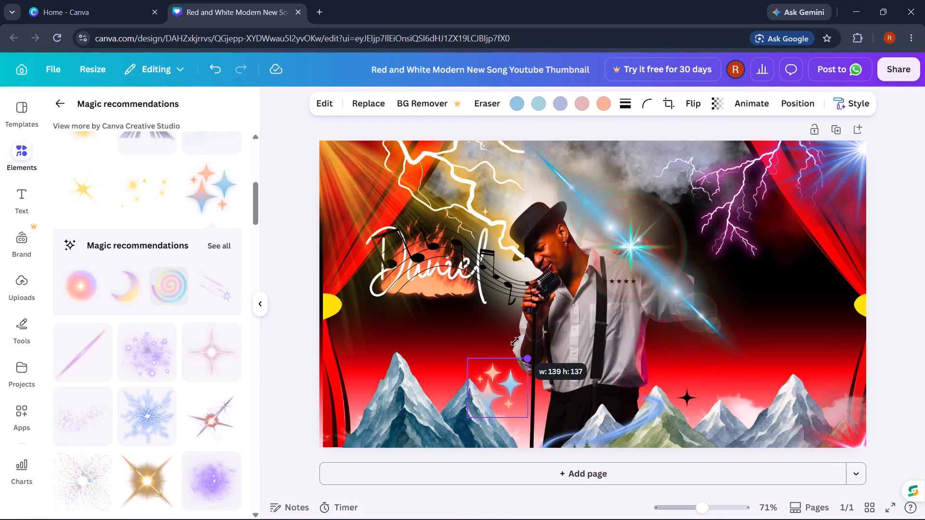
pyautogui.moveTo(515, 341); pyautogui.dragTo(509, 349)
pyautogui.moveTo(481, 392); pyautogui.dragTo(551, 300)
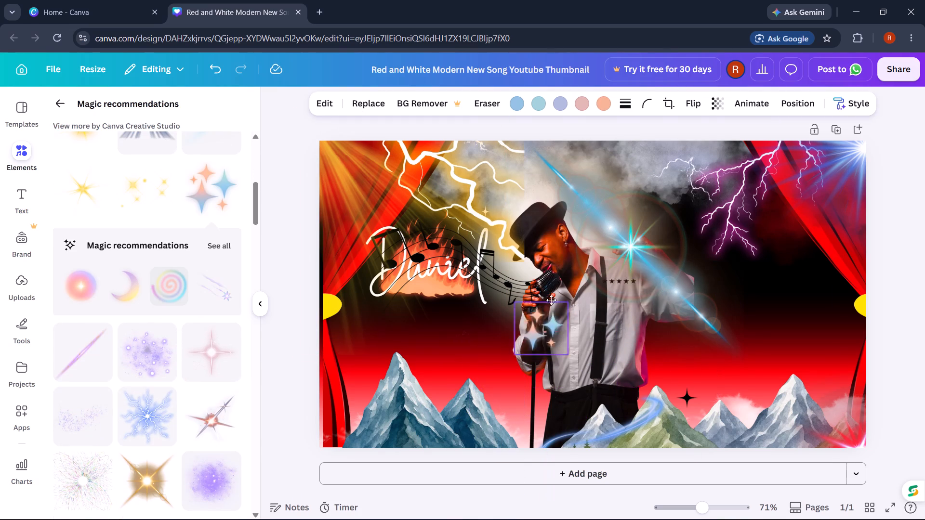
pyautogui.moveTo(551, 300); pyautogui.dragTo(630, 167)
pyautogui.click(921, 136)
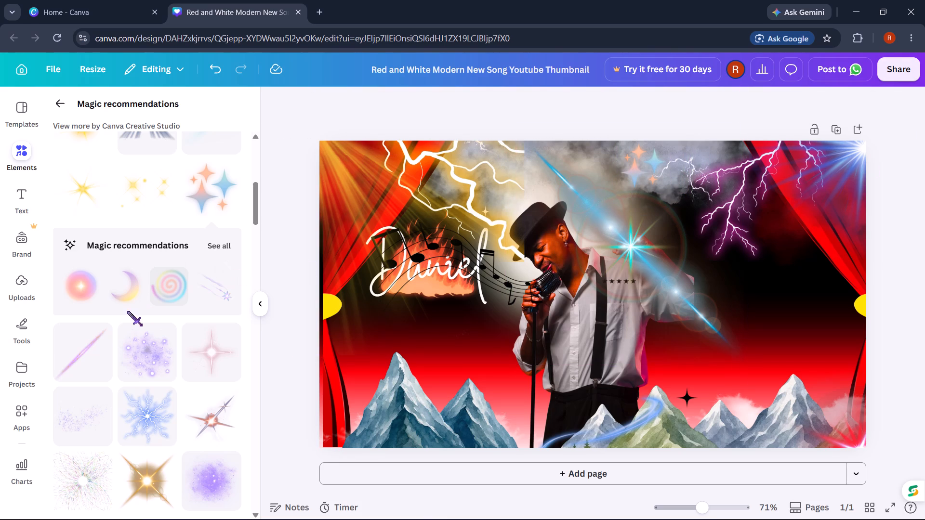
# Add the purple-and-yellow crescent moon graphic to the thumbnail.
pyautogui.click(124, 294)
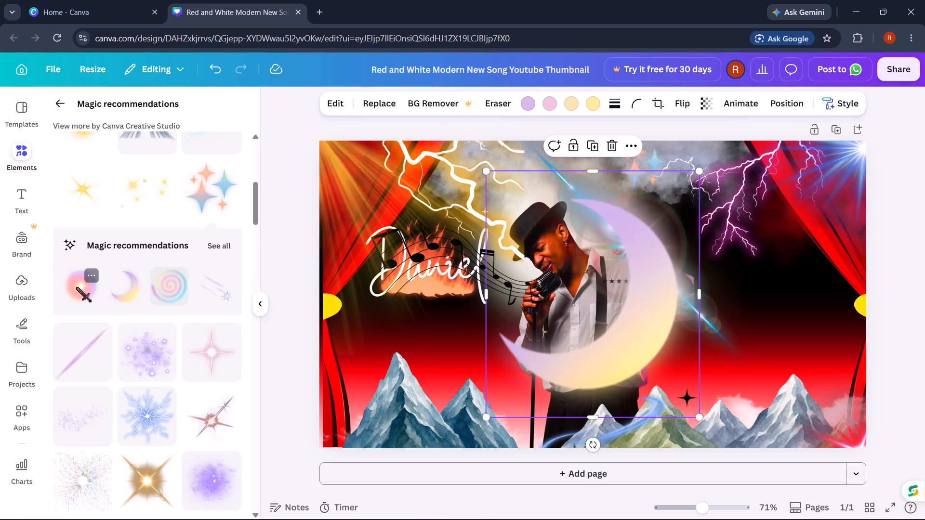
# Add the glowing pink orb graphic, shrink it to a small ball and place it over the mountains near the thumbnail's lower-right area.
pyautogui.click(71, 267)
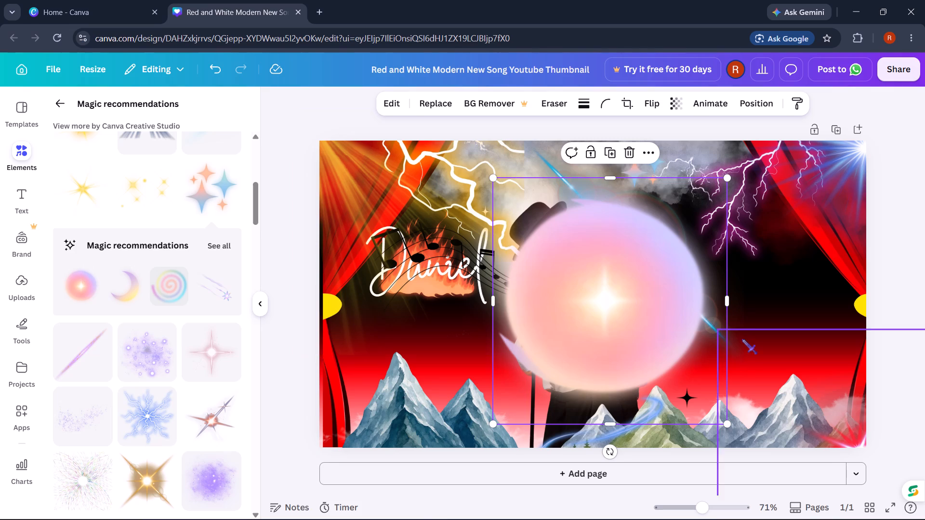
pyautogui.moveTo(637, 311); pyautogui.dragTo(749, 258)
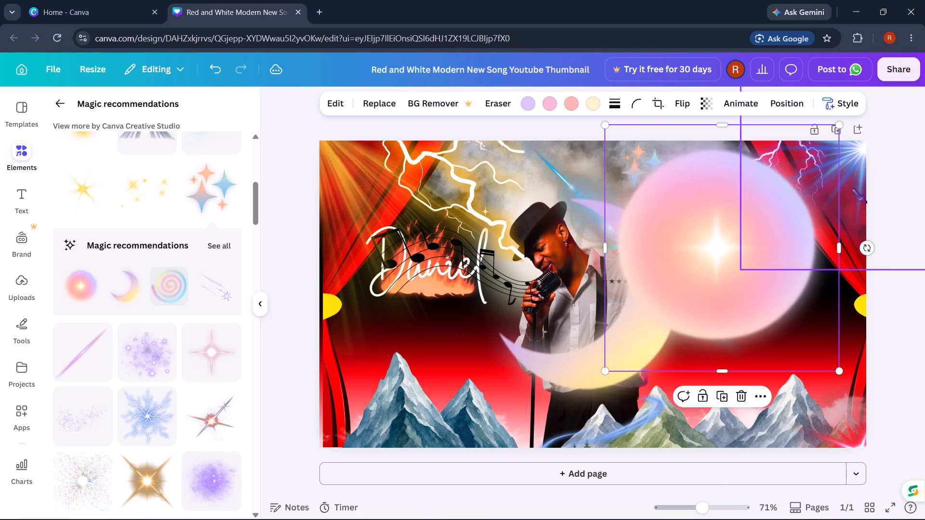
pyautogui.moveTo(836, 127); pyautogui.dragTo(715, 331)
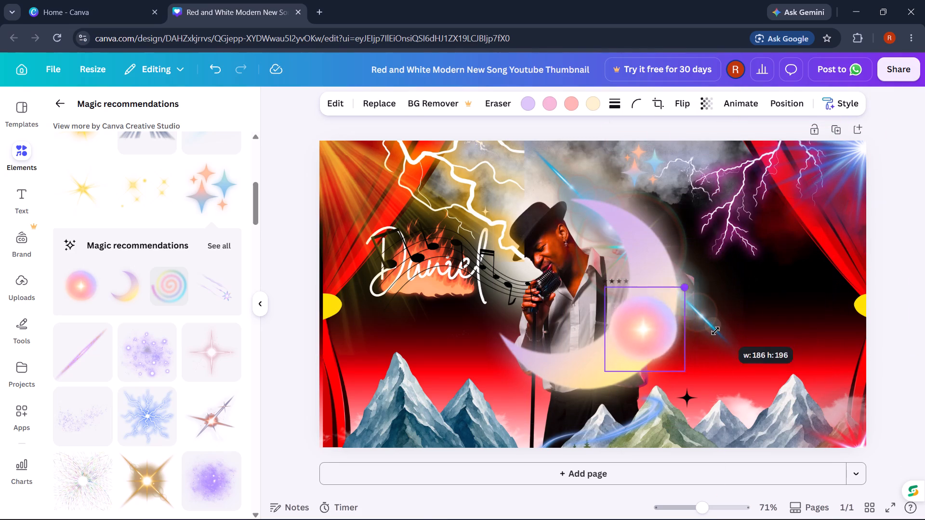
pyautogui.moveTo(715, 331); pyautogui.dragTo(697, 351)
pyautogui.moveTo(637, 348); pyautogui.dragTo(766, 392)
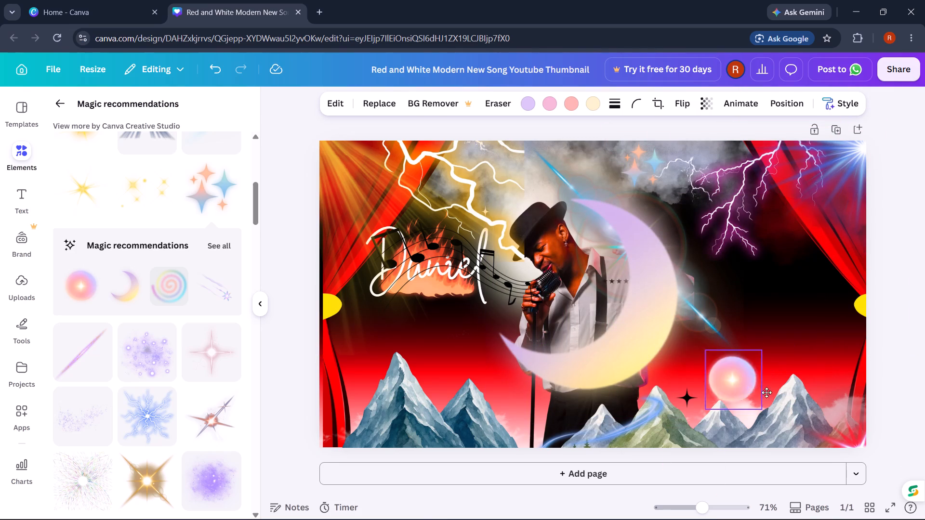
pyautogui.moveTo(766, 392); pyautogui.dragTo(754, 414)
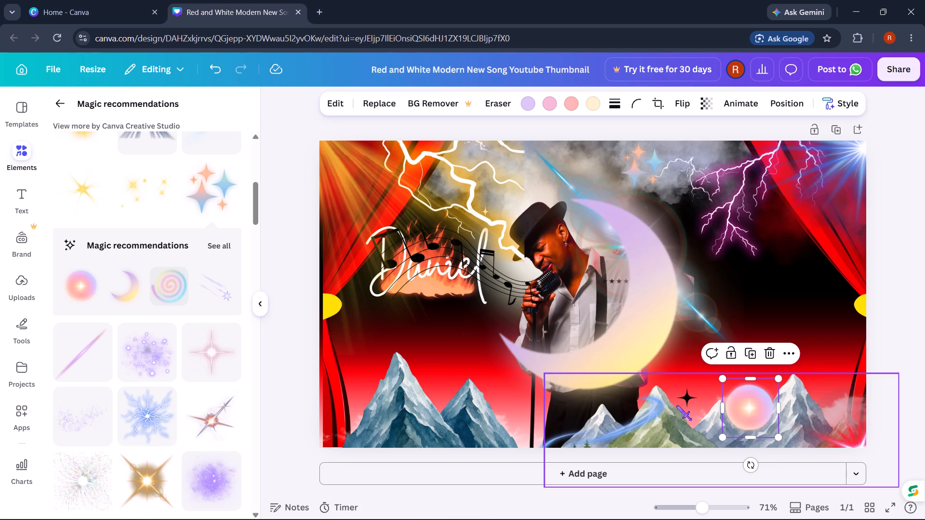
# Reorder the pink orb's layer to sit directly beneath the green mountain range and lower it slightly so it rises between the peaks.
pyautogui.rightClick(729, 414)
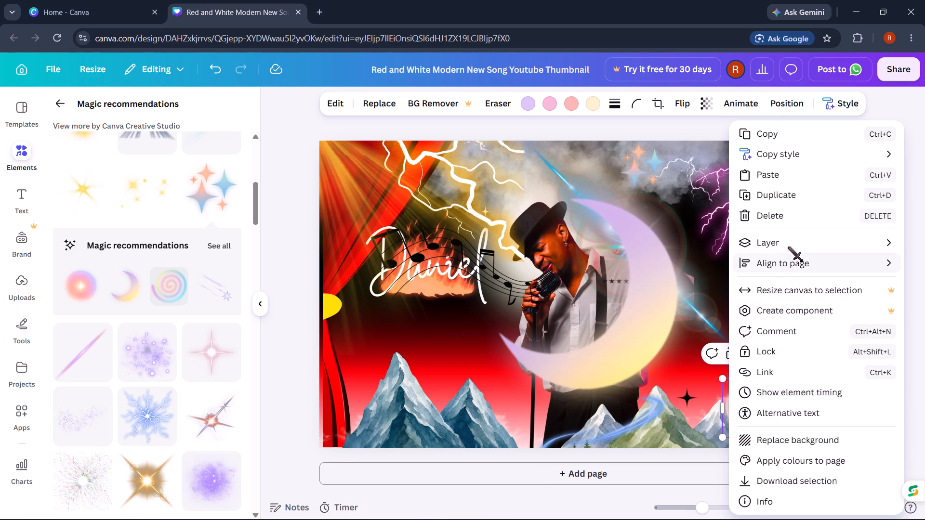
pyautogui.click(788, 243)
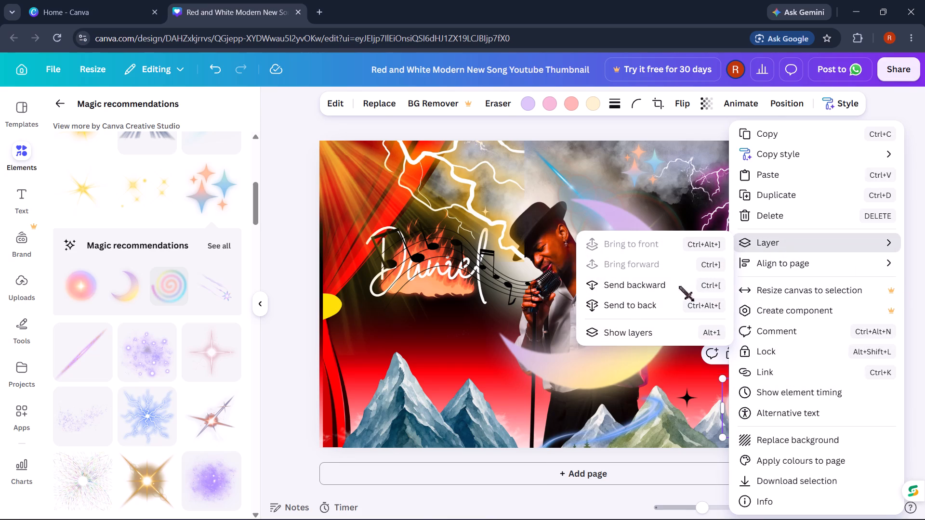
pyautogui.click(632, 331)
pyautogui.moveTo(106, 216); pyautogui.dragTo(107, 216)
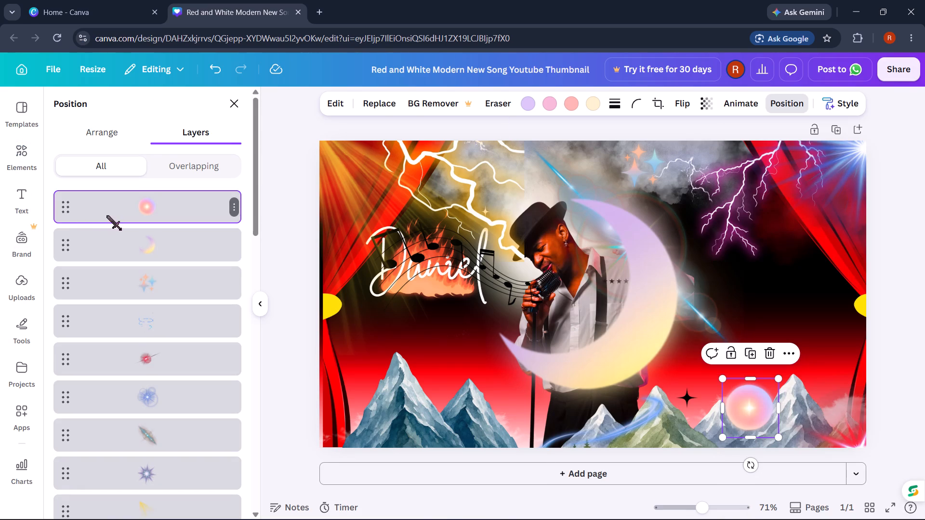
pyautogui.moveTo(107, 216); pyautogui.dragTo(113, 513)
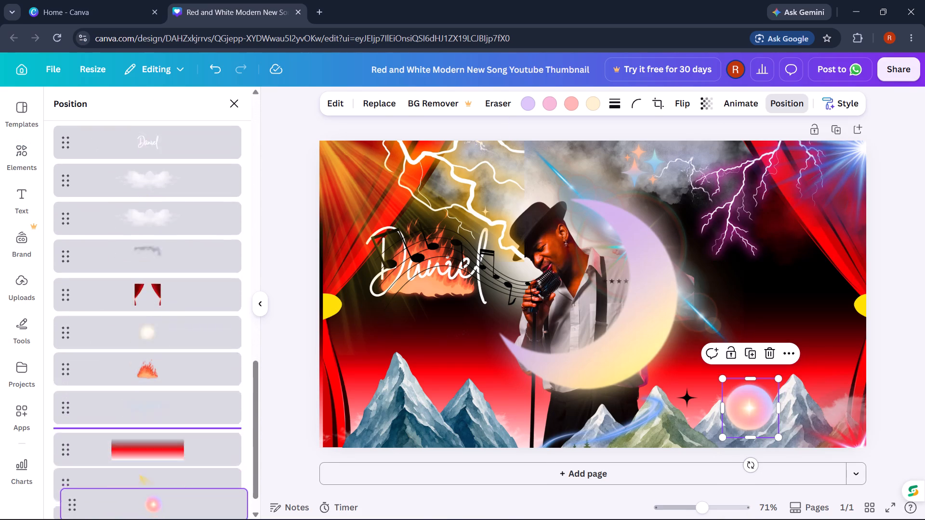
pyautogui.moveTo(113, 513); pyautogui.dragTo(132, 42)
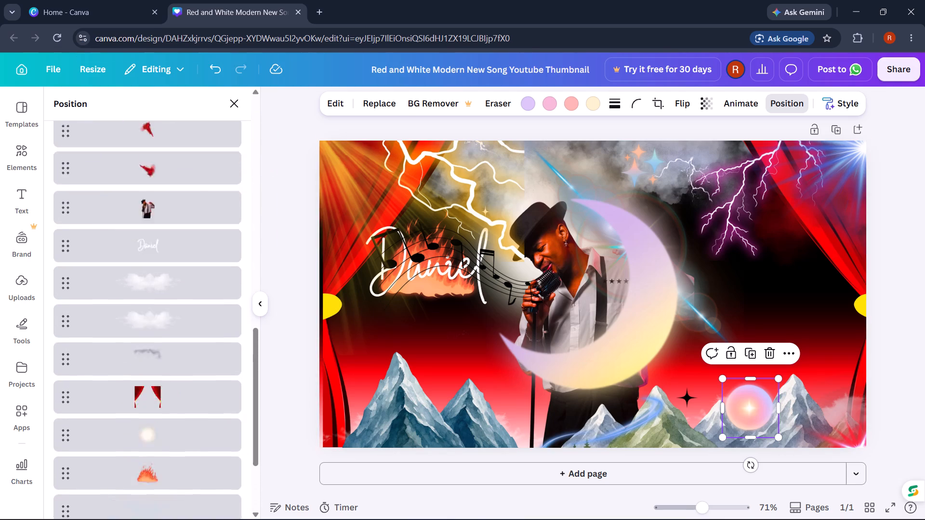
pyautogui.moveTo(132, 42); pyautogui.dragTo(95, 232)
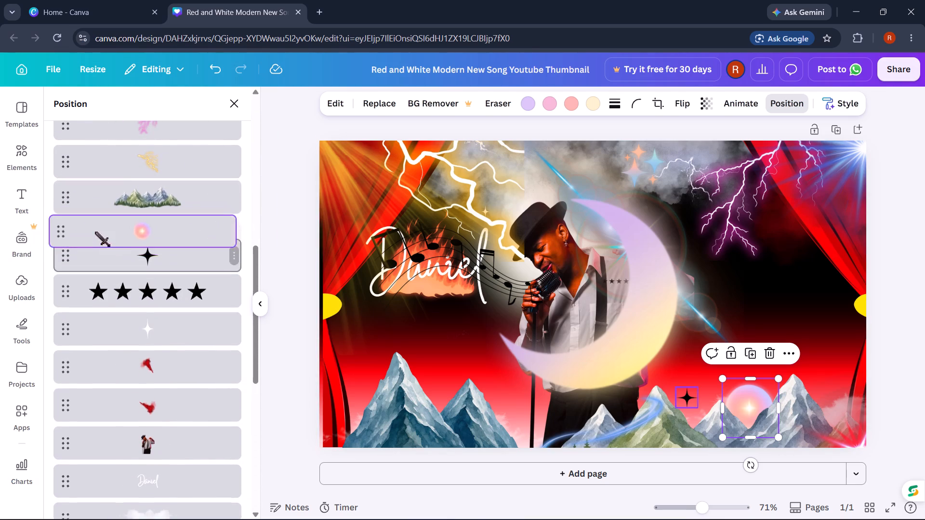
pyautogui.click(905, 314)
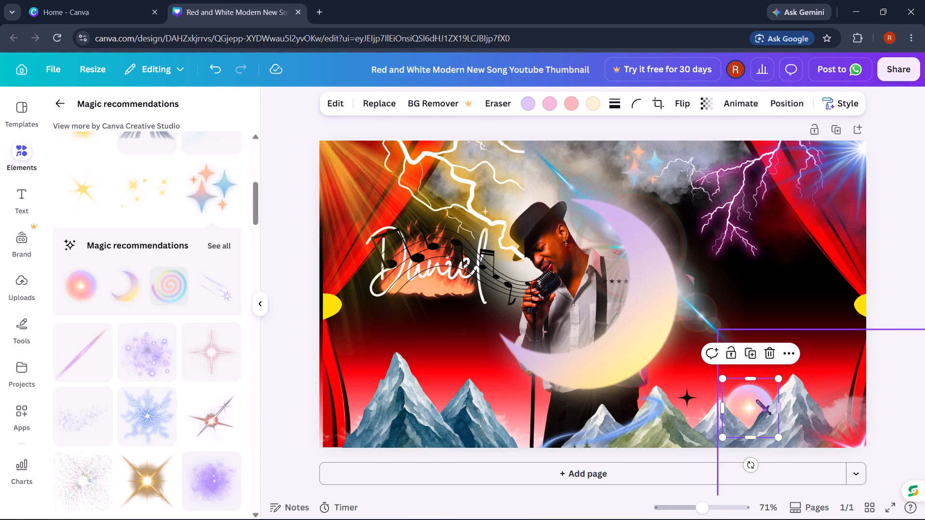
pyautogui.moveTo(756, 400); pyautogui.dragTo(754, 407)
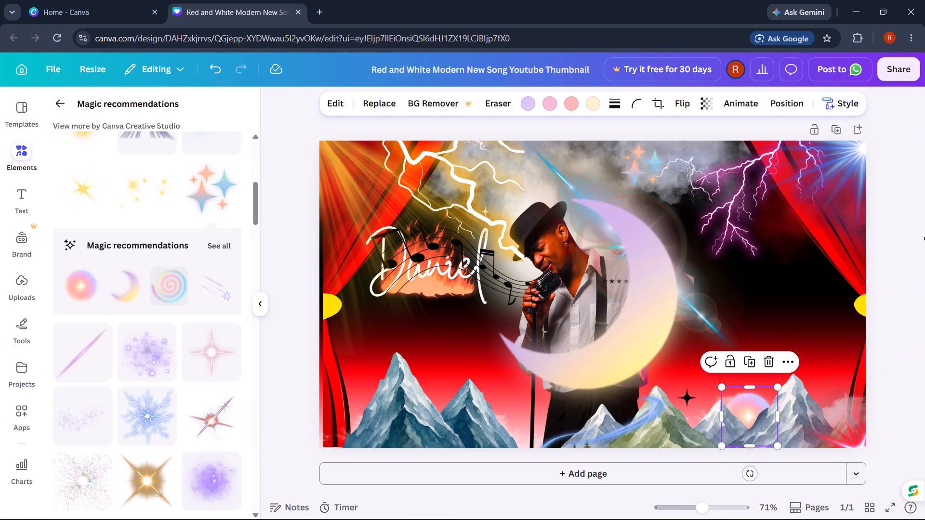
pyautogui.click(924, 234)
# Move the crescent moon off the singer, shrink it and place it between the two blue mountain peaks.
pyautogui.moveTo(654, 349); pyautogui.dragTo(500, 403)
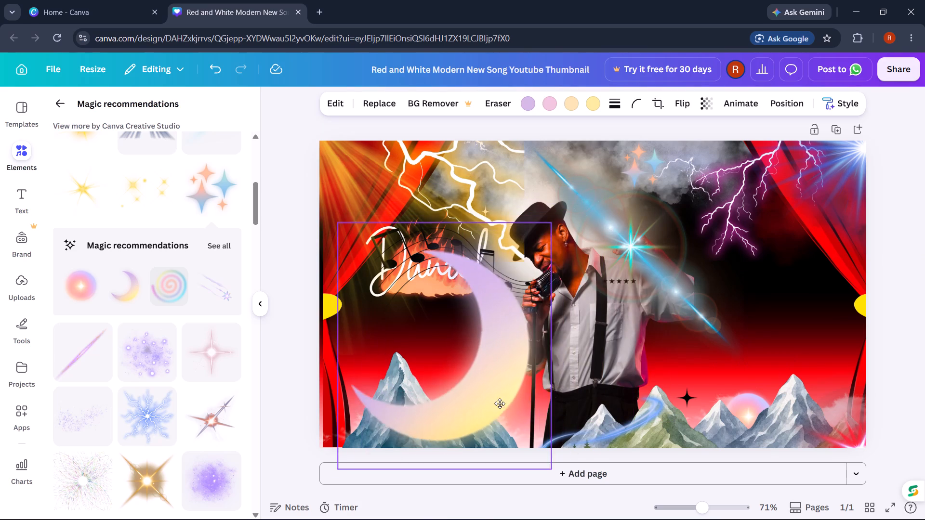
pyautogui.moveTo(500, 403); pyautogui.dragTo(494, 407)
pyautogui.moveTo(536, 231); pyautogui.dragTo(407, 327)
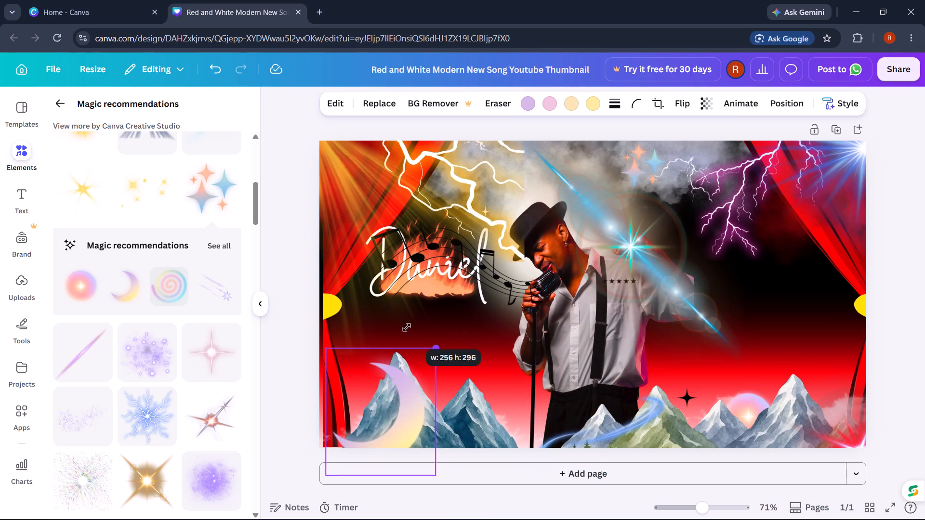
pyautogui.moveTo(407, 327); pyautogui.dragTo(388, 347)
pyautogui.moveTo(360, 407); pyautogui.dragTo(430, 389)
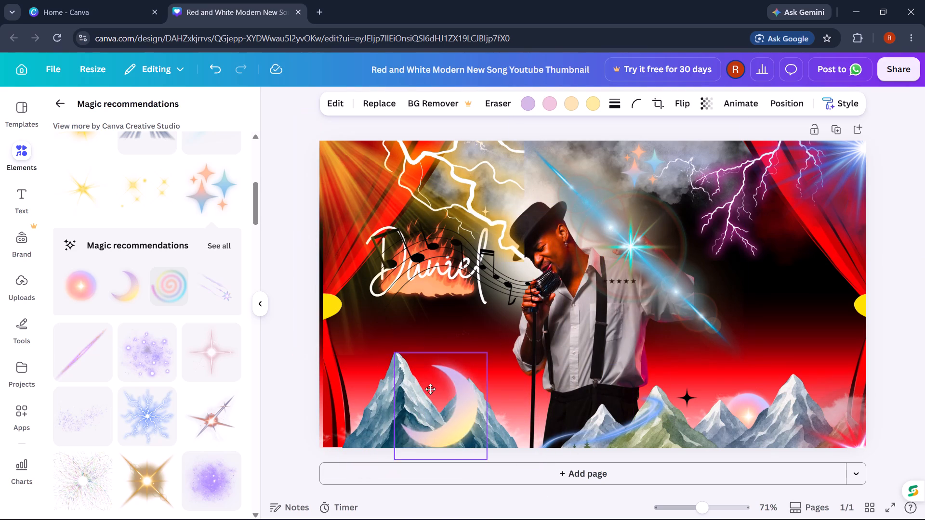
pyautogui.moveTo(430, 389); pyautogui.dragTo(425, 374)
# Reorder the crescent moon's layer to sit beneath the blue mountains so it rises from behind the peaks.
pyautogui.rightClick(419, 362)
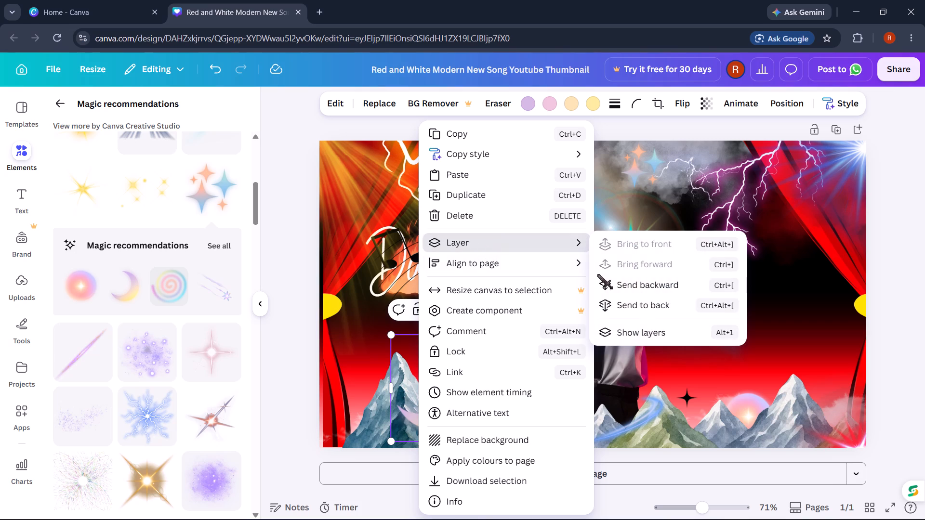
pyautogui.click(637, 332)
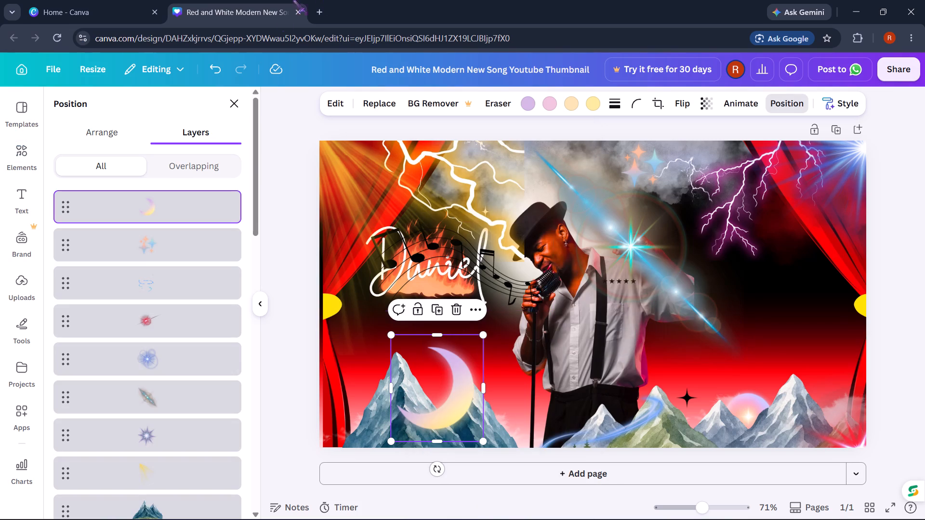
pyautogui.moveTo(155, 195); pyautogui.dragTo(30, 465)
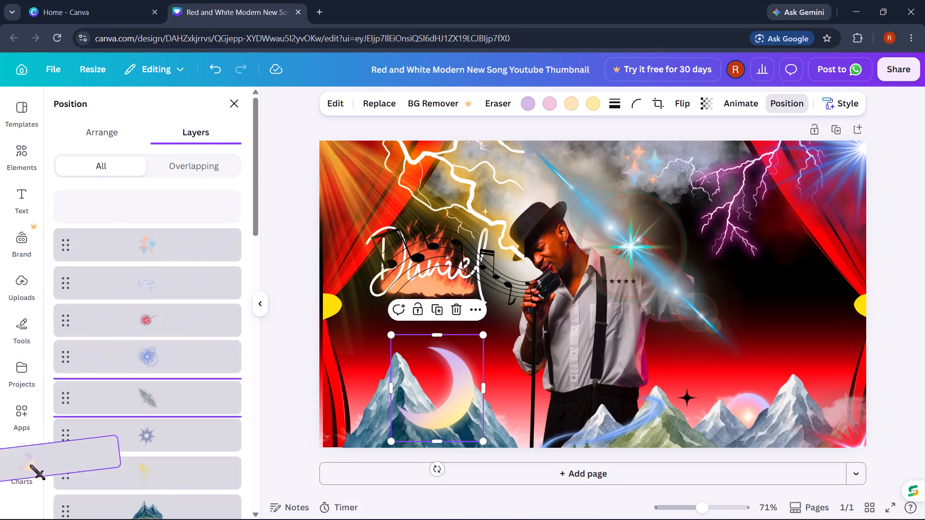
pyautogui.moveTo(30, 465); pyautogui.dragTo(174, 380)
pyautogui.click(924, 223)
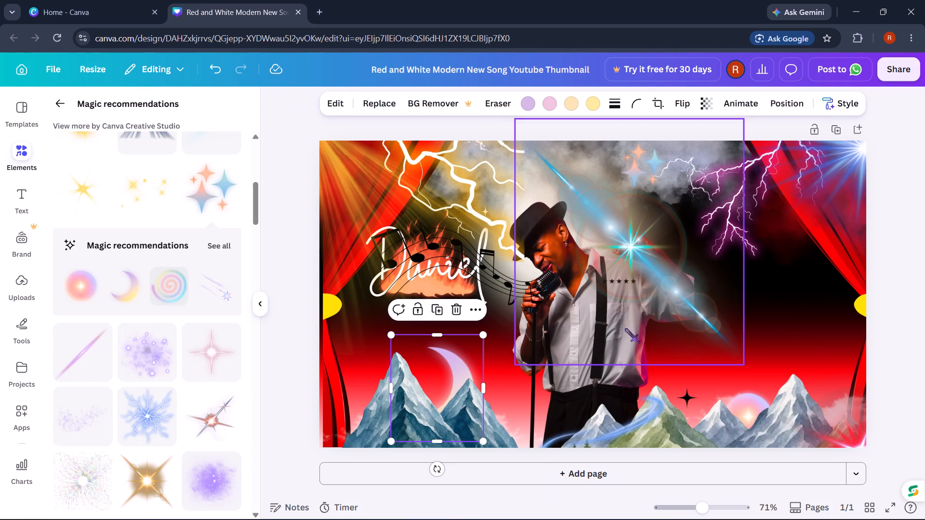
pyautogui.click(923, 259)
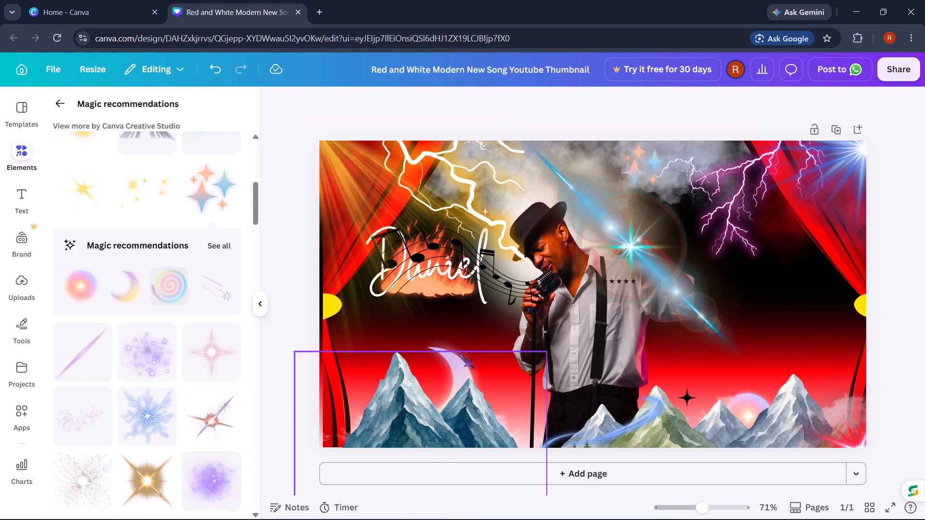
pyautogui.click(917, 187)
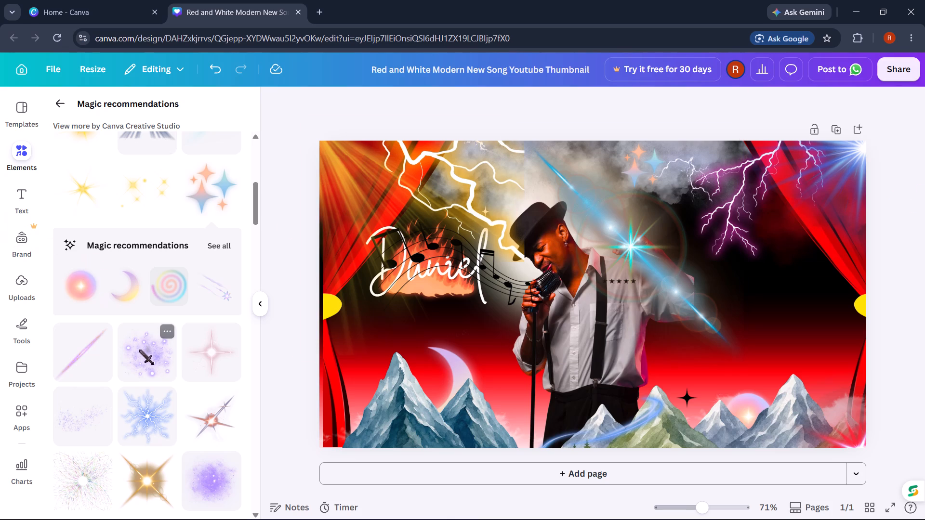
# Add the diagonal purple light streak graphic and place it across the brim of the singer's hat.
pyautogui.click(81, 352)
pyautogui.moveTo(608, 267); pyautogui.dragTo(595, 280)
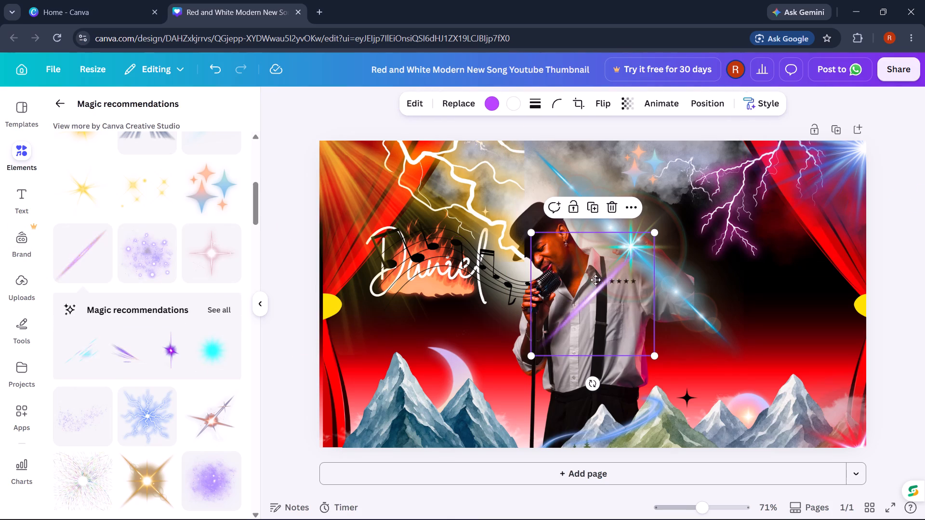
pyautogui.moveTo(595, 280); pyautogui.dragTo(619, 337)
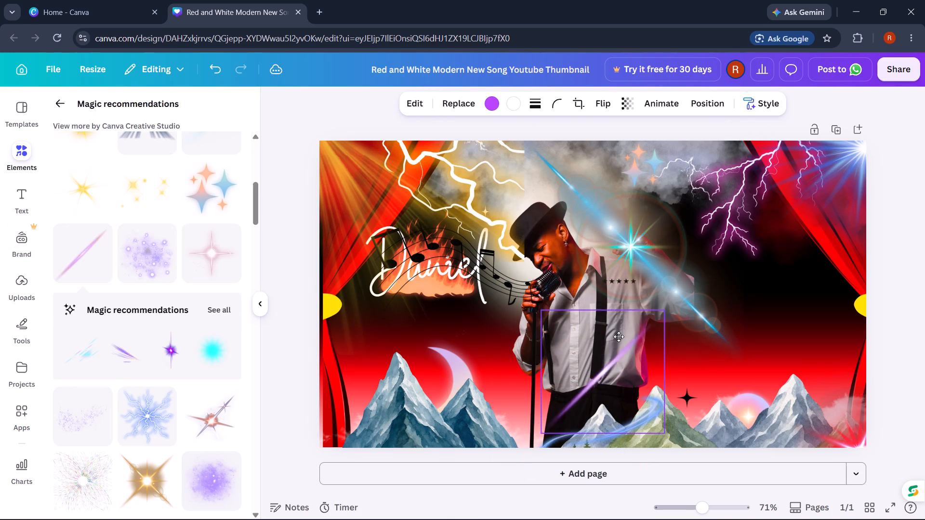
pyautogui.moveTo(619, 337); pyautogui.dragTo(618, 345)
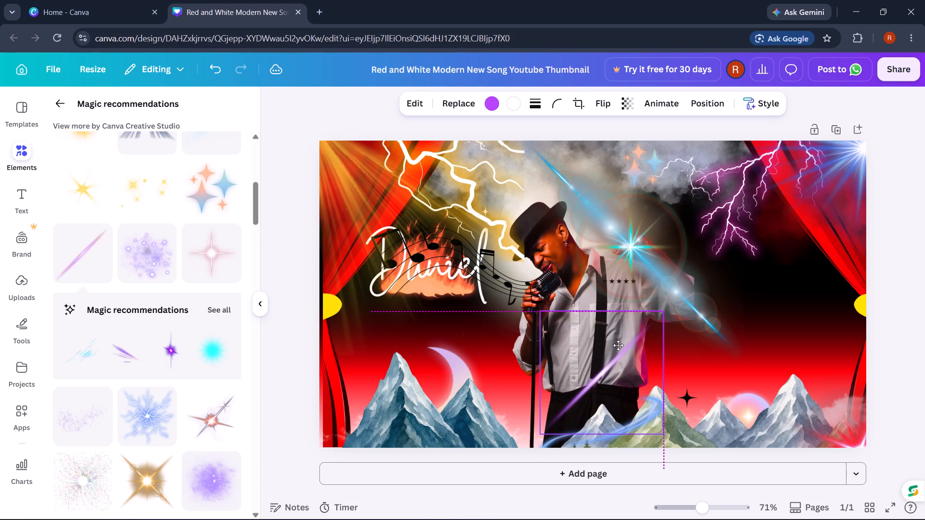
pyautogui.moveTo(618, 345); pyautogui.dragTo(556, 260)
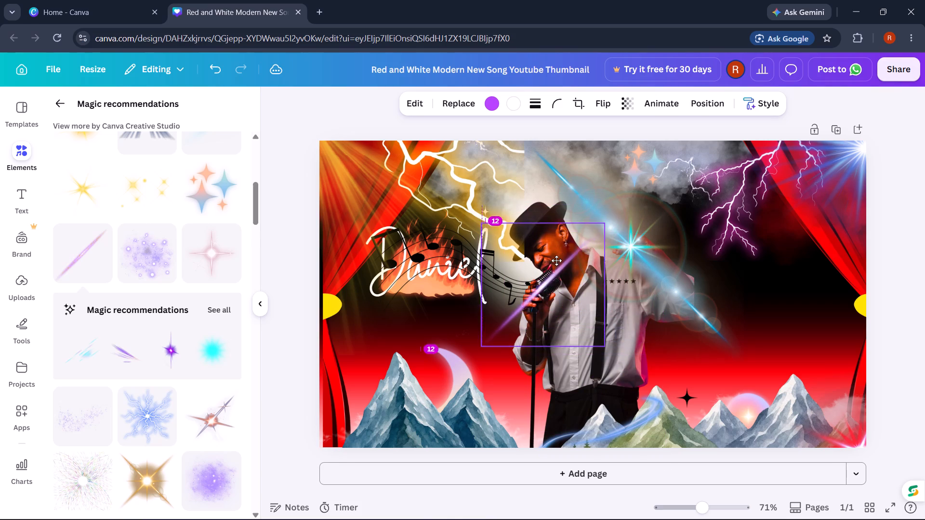
pyautogui.moveTo(556, 260); pyautogui.dragTo(547, 247)
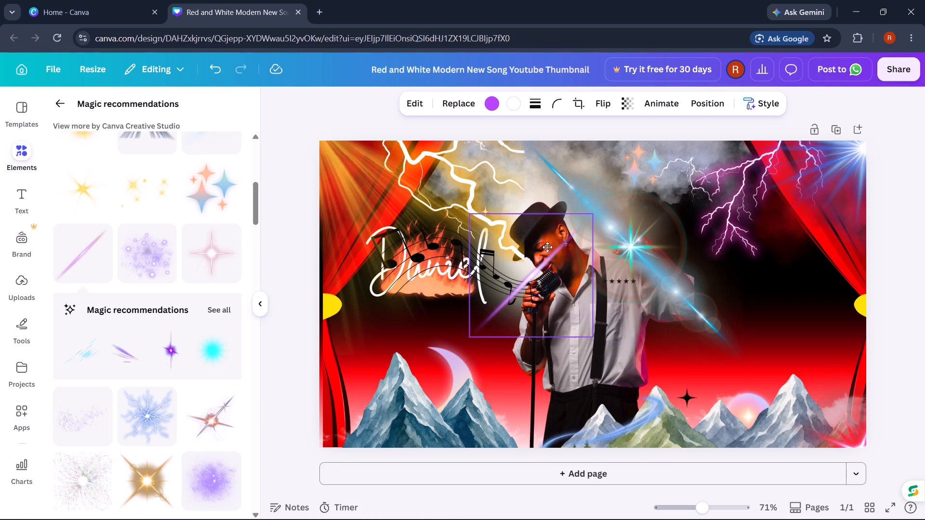
pyautogui.moveTo(547, 247); pyautogui.dragTo(554, 202)
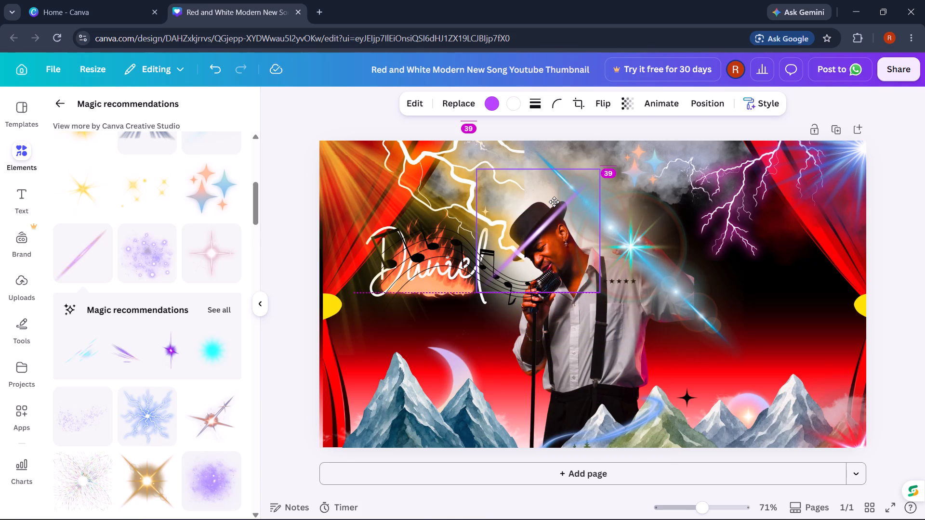
pyautogui.moveTo(554, 202); pyautogui.dragTo(555, 196)
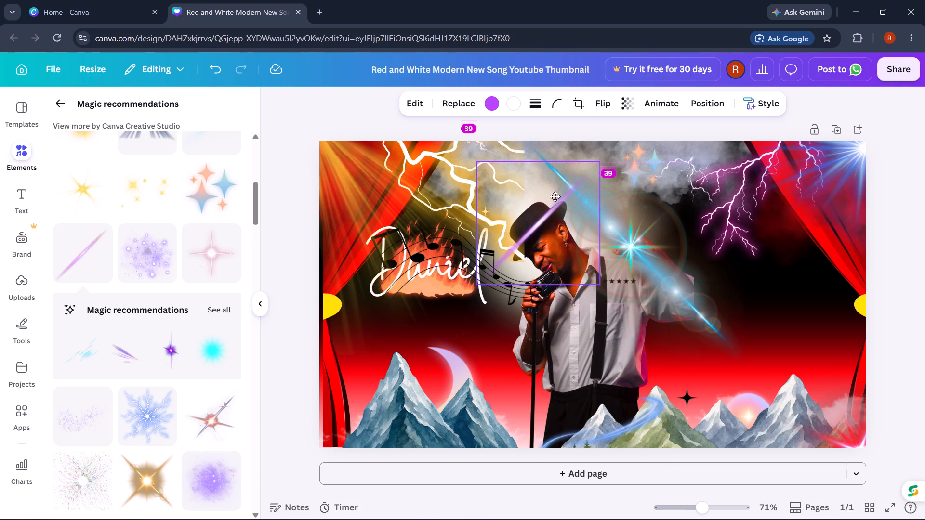
pyautogui.moveTo(555, 196); pyautogui.dragTo(555, 196)
pyautogui.click(915, 212)
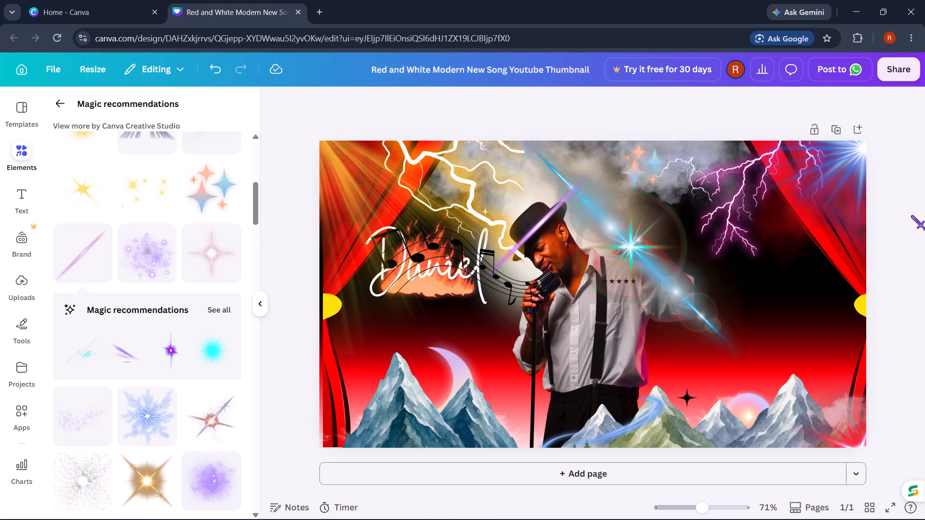
# Add the purple glowing particles graphic and position it over the singer's upper body.
pyautogui.click(152, 249)
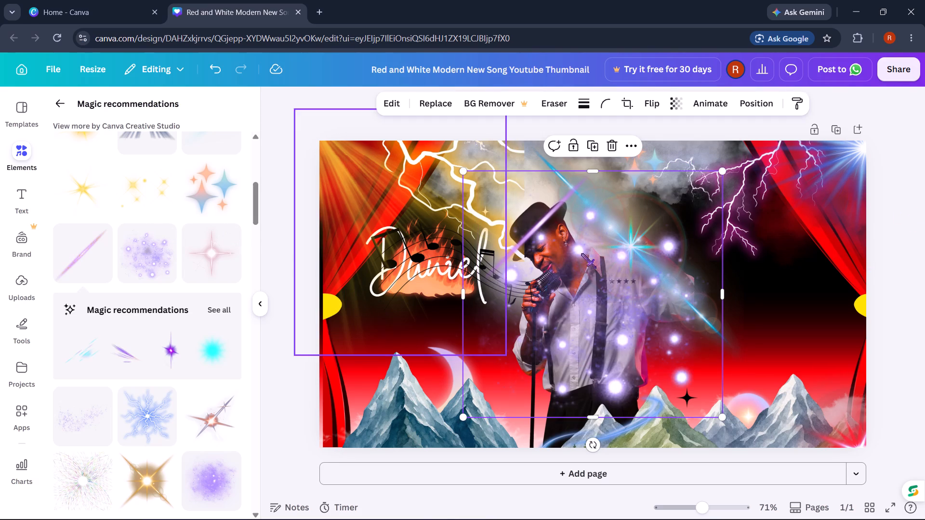
pyautogui.moveTo(611, 309); pyautogui.dragTo(592, 305)
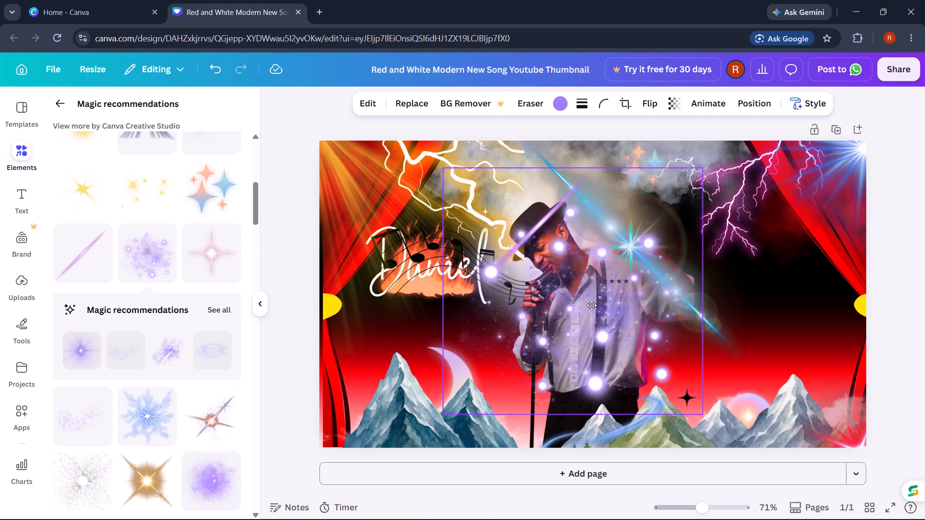
pyautogui.moveTo(592, 305); pyautogui.dragTo(603, 304)
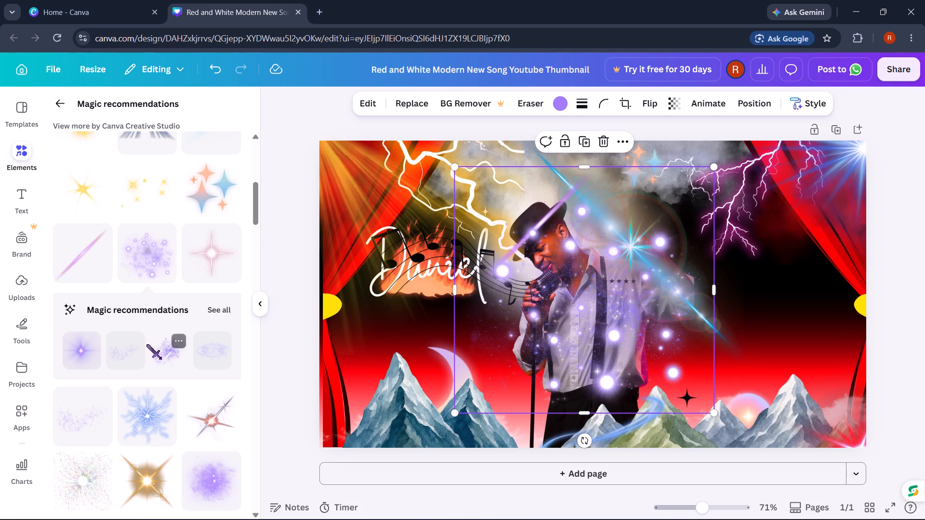
# Add the blue radial lightning burst graphic, shrink it and place it over the turquoise flare at the singer's shoulder.
pyautogui.click(133, 429)
pyautogui.moveTo(596, 272); pyautogui.dragTo(692, 249)
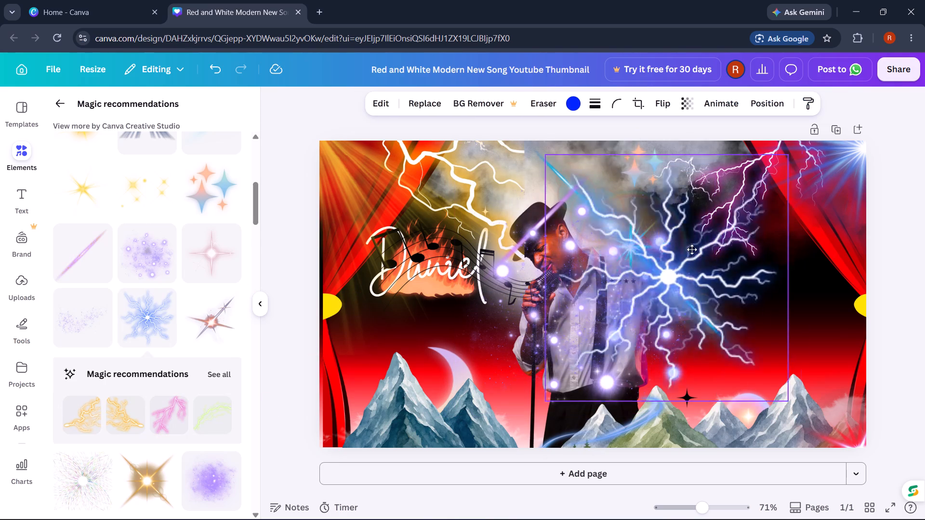
pyautogui.moveTo(692, 249); pyautogui.dragTo(649, 236)
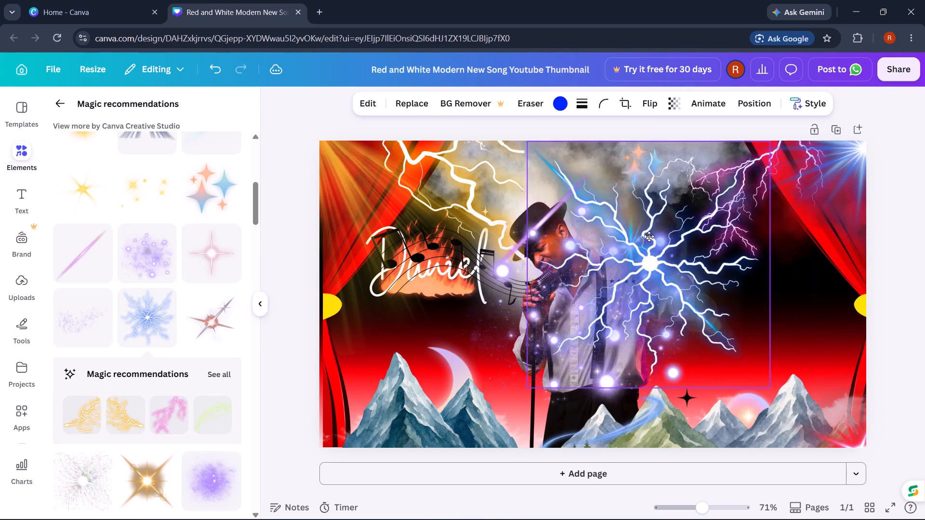
pyautogui.moveTo(649, 236); pyautogui.dragTo(836, 274)
pyautogui.moveTo(830, 287); pyautogui.dragTo(610, 253)
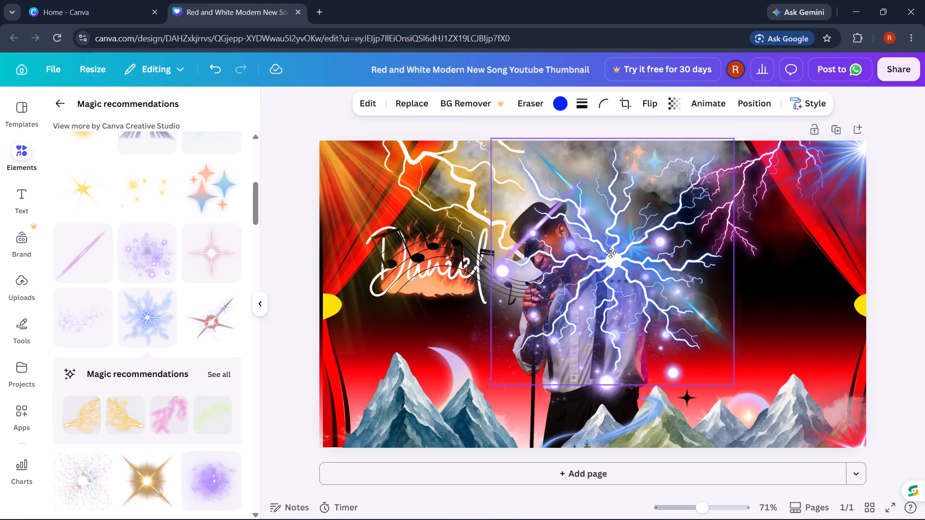
pyautogui.moveTo(610, 253); pyautogui.dragTo(631, 246)
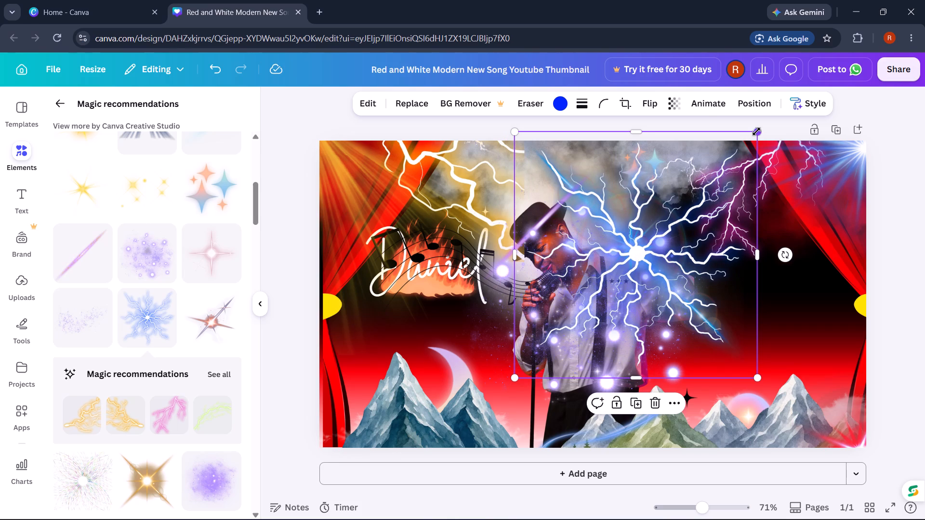
pyautogui.moveTo(756, 131); pyautogui.dragTo(604, 308)
pyautogui.moveTo(563, 327); pyautogui.dragTo(595, 313)
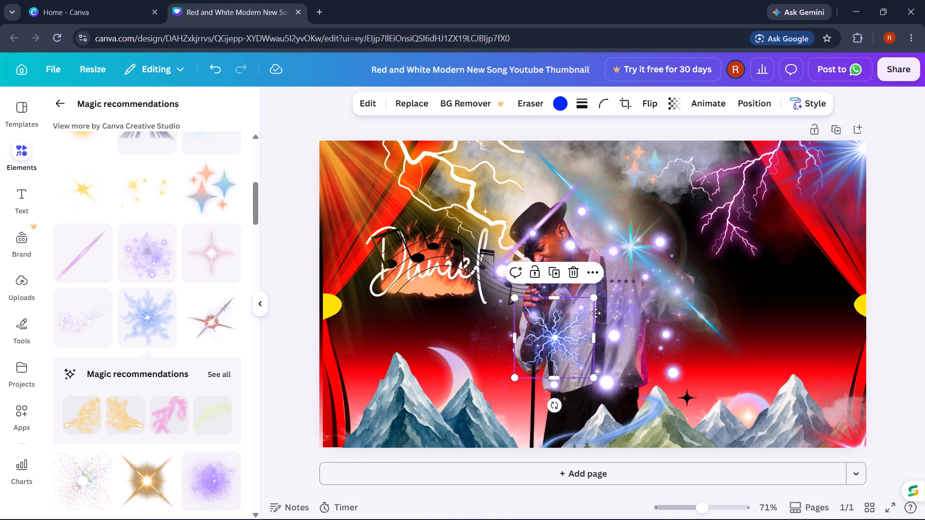
pyautogui.moveTo(595, 313); pyautogui.dragTo(636, 235)
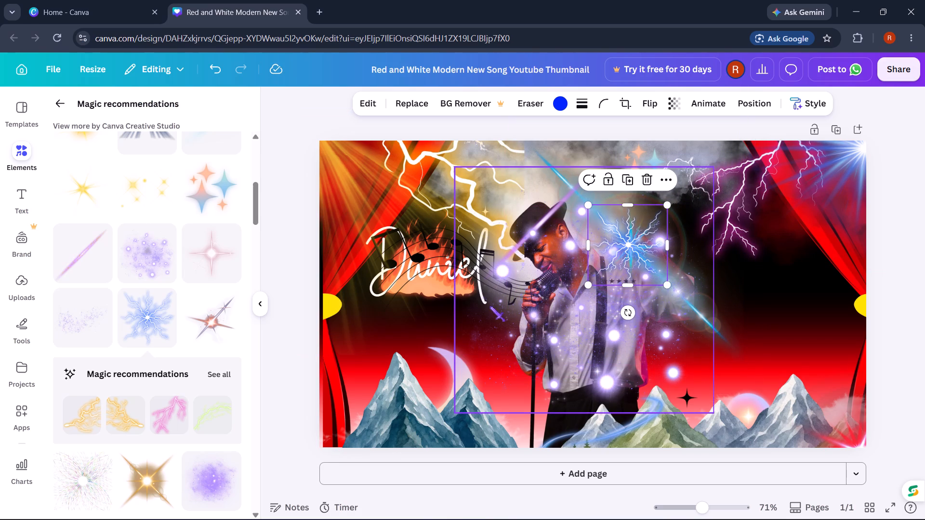
# Add the orange-and-white starburst flare graphic, shrink it and centre it on the blue lightning burst.
pyautogui.click(194, 317)
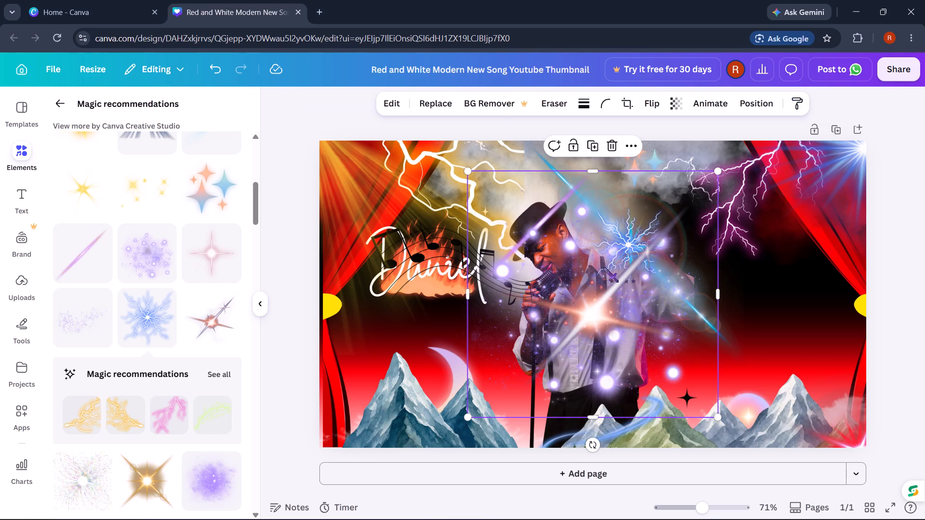
pyautogui.moveTo(581, 306); pyautogui.dragTo(623, 249)
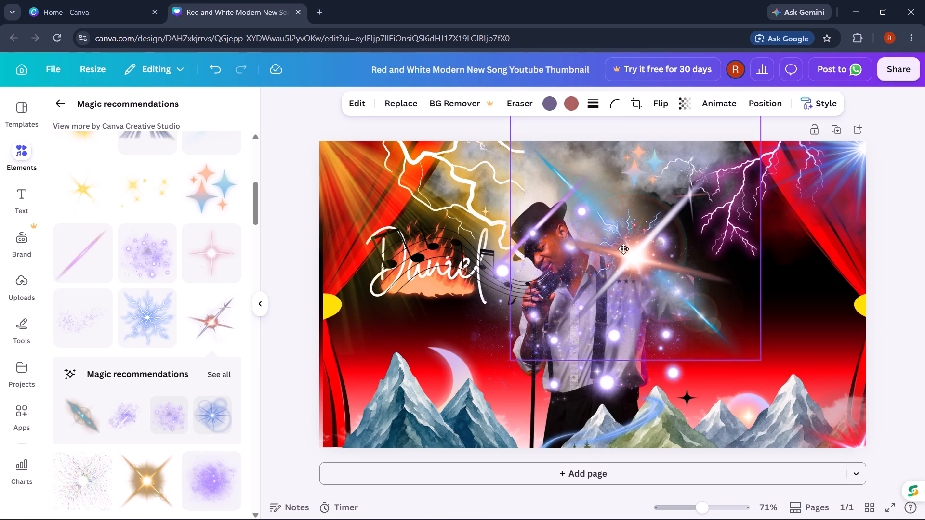
pyautogui.moveTo(623, 249); pyautogui.dragTo(623, 240)
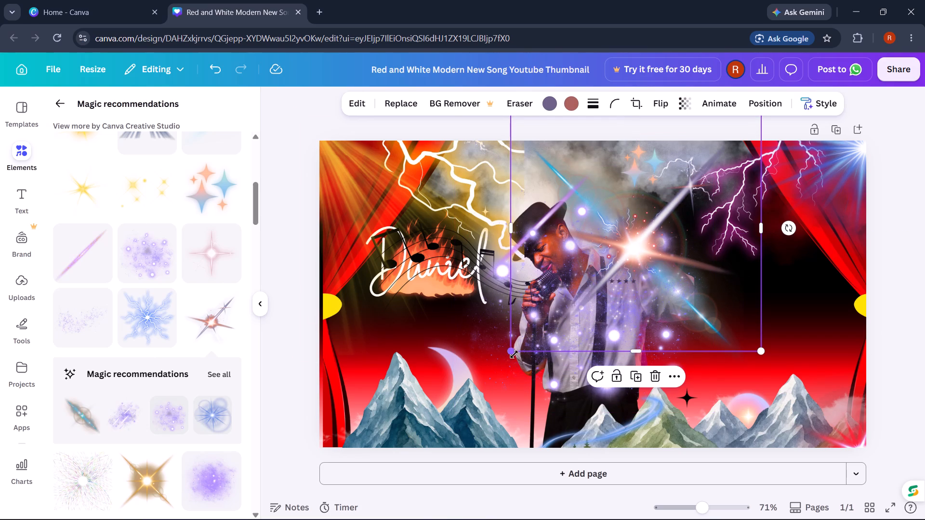
pyautogui.moveTo(514, 352); pyautogui.dragTo(698, 234)
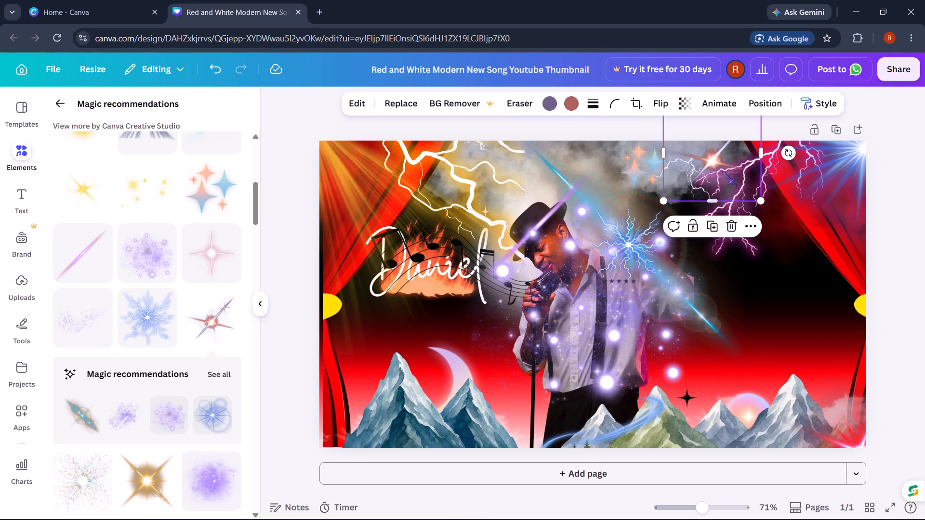
pyautogui.moveTo(722, 172); pyautogui.dragTo(642, 254)
pyautogui.click(913, 198)
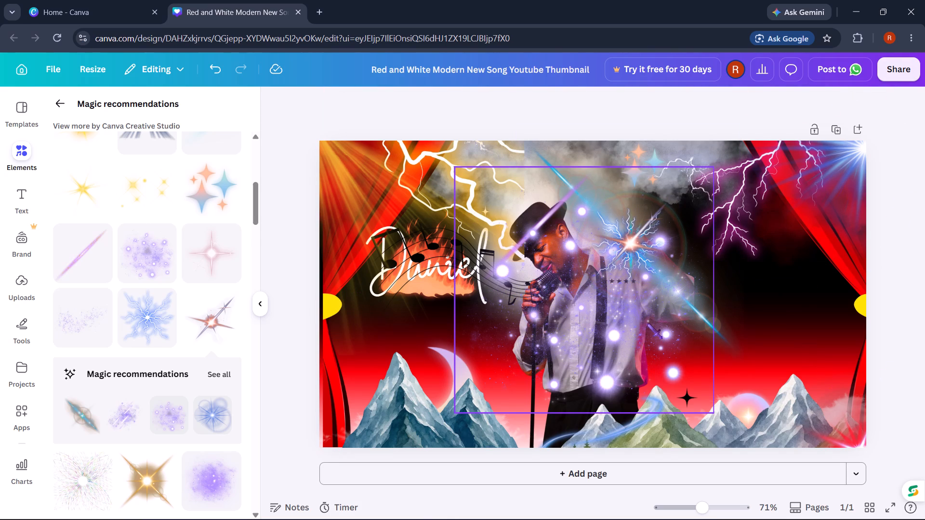
# Move the purple glowing particles graphic down the layer order so it sits just behind the singer.
pyautogui.moveTo(637, 325); pyautogui.dragTo(628, 325, button='right')
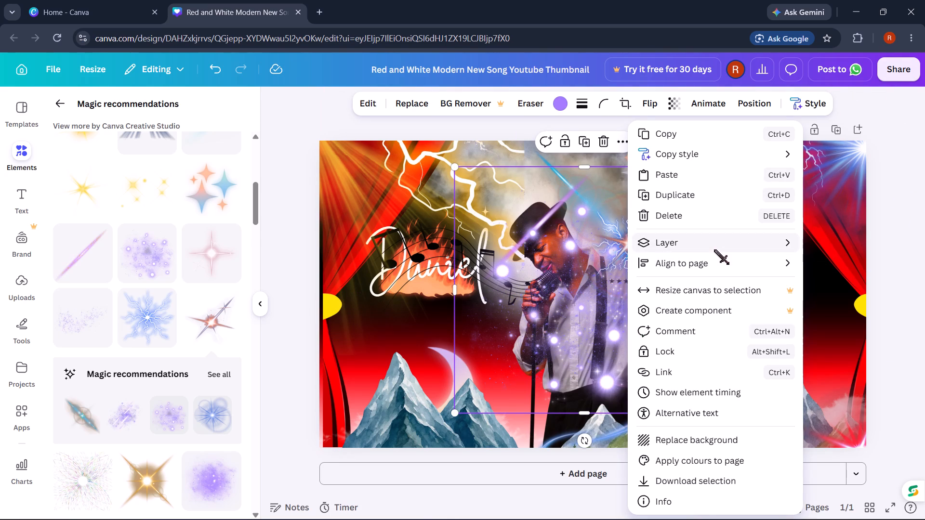
pyautogui.click(565, 336)
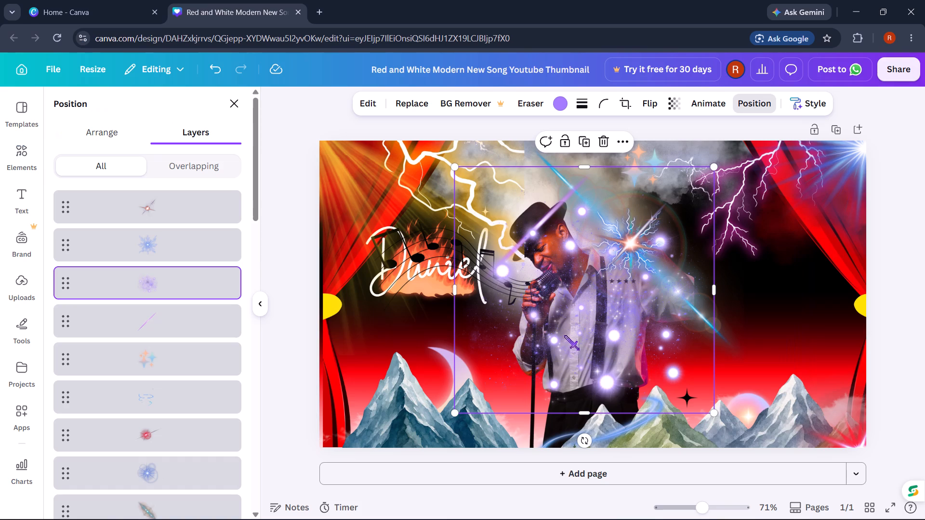
pyautogui.moveTo(207, 281); pyautogui.dragTo(198, 464)
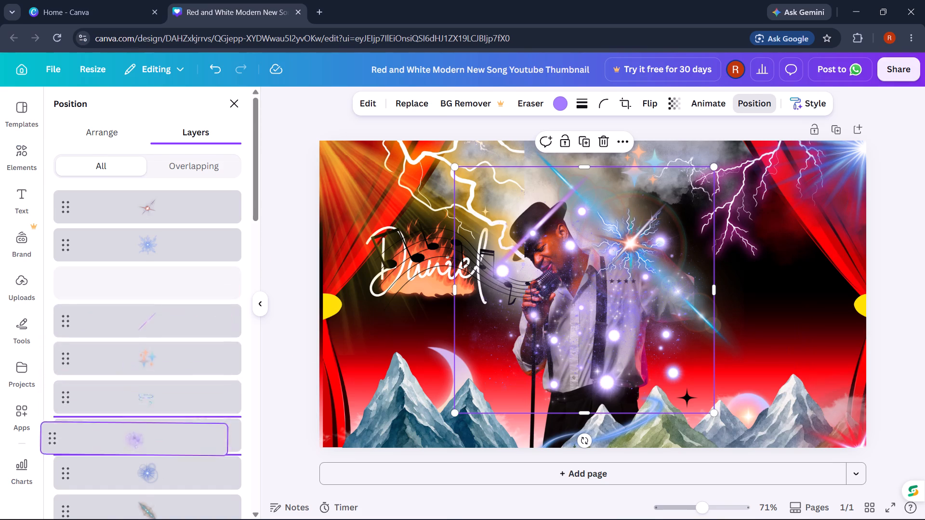
pyautogui.moveTo(198, 464); pyautogui.dragTo(241, 519)
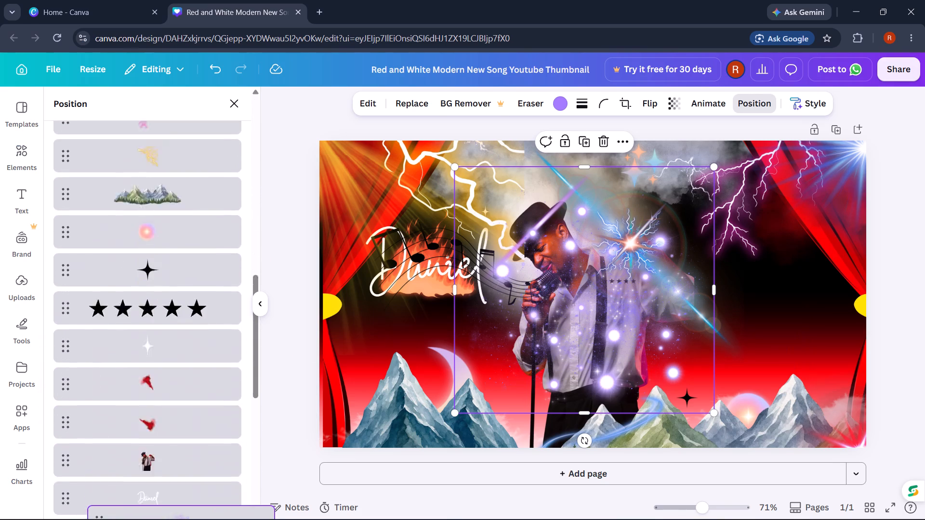
pyautogui.moveTo(241, 519); pyautogui.dragTo(166, 180)
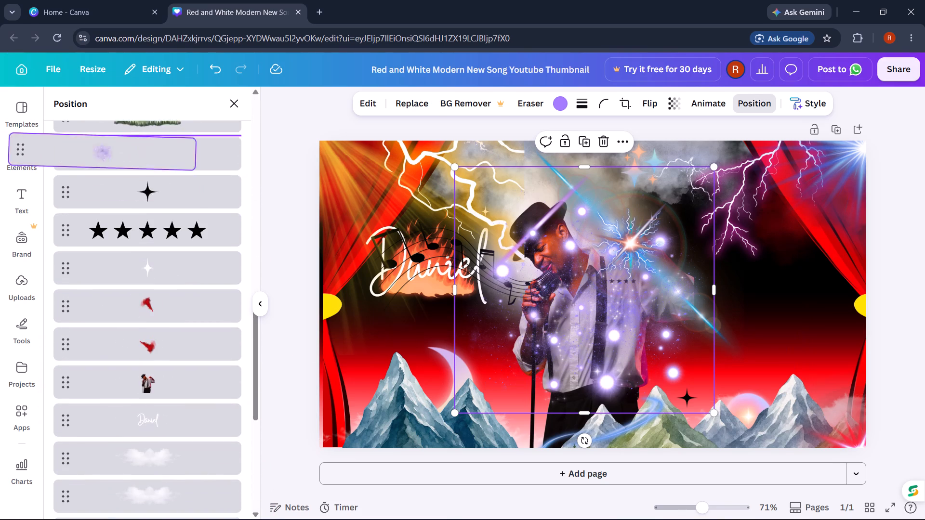
pyautogui.moveTo(166, 180); pyautogui.dragTo(198, 392)
pyautogui.click(918, 220)
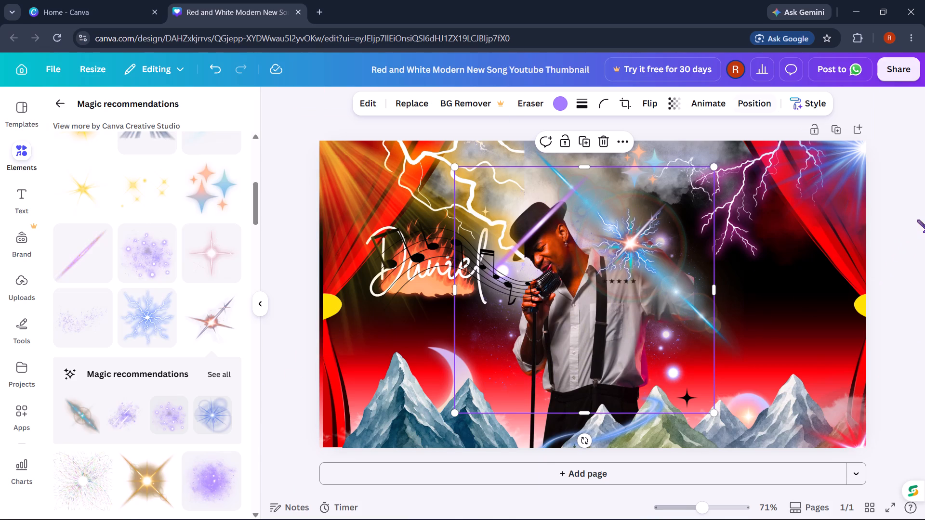
pyautogui.click(924, 296)
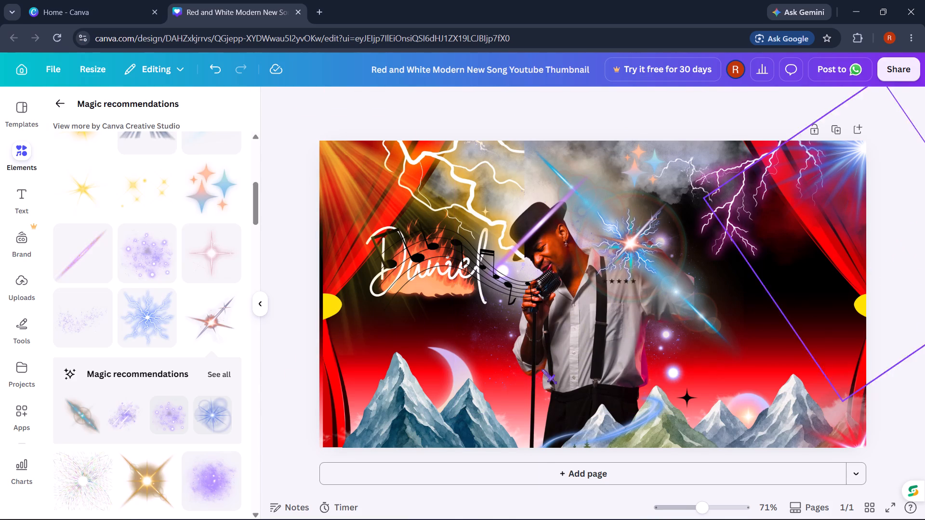
# Add the magenta ringed lens flare graphic, shrink it and place it at the singer's waist beside the microphone stand.
pyautogui.scroll(-4, 150, 424)
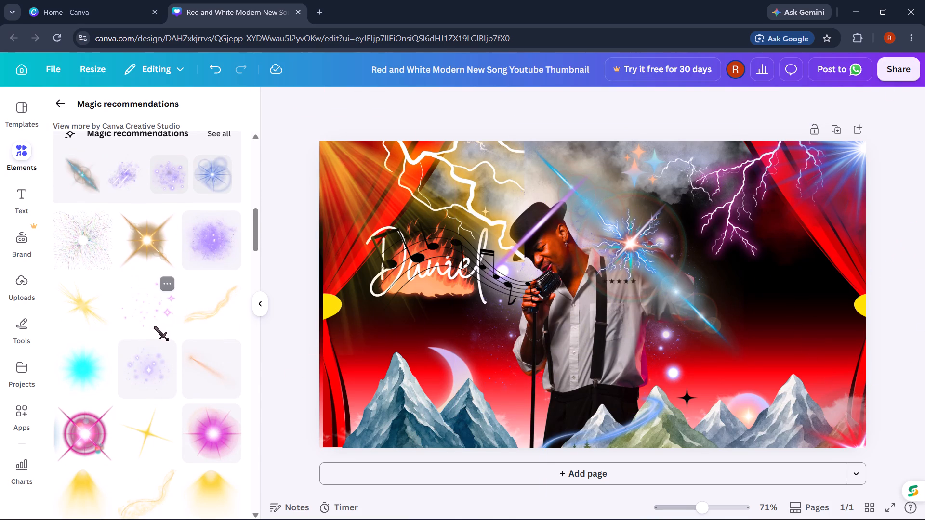
pyautogui.scroll(-1, 151, 347)
pyautogui.click(89, 375)
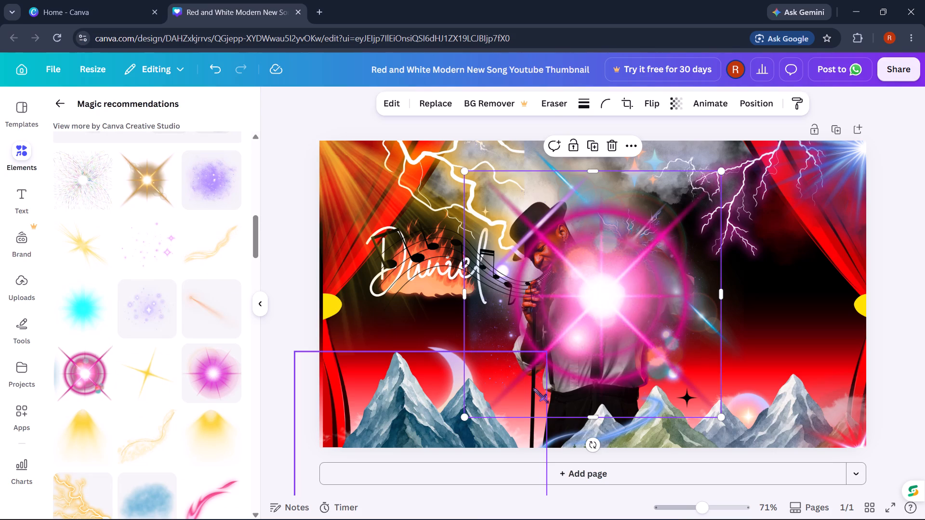
pyautogui.moveTo(621, 330); pyautogui.dragTo(861, 203)
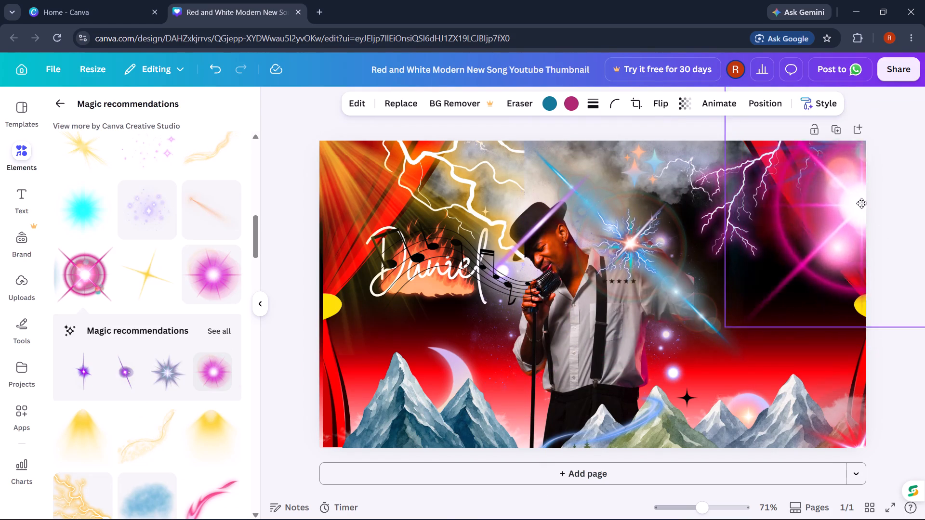
pyautogui.moveTo(861, 203); pyautogui.dragTo(842, 389)
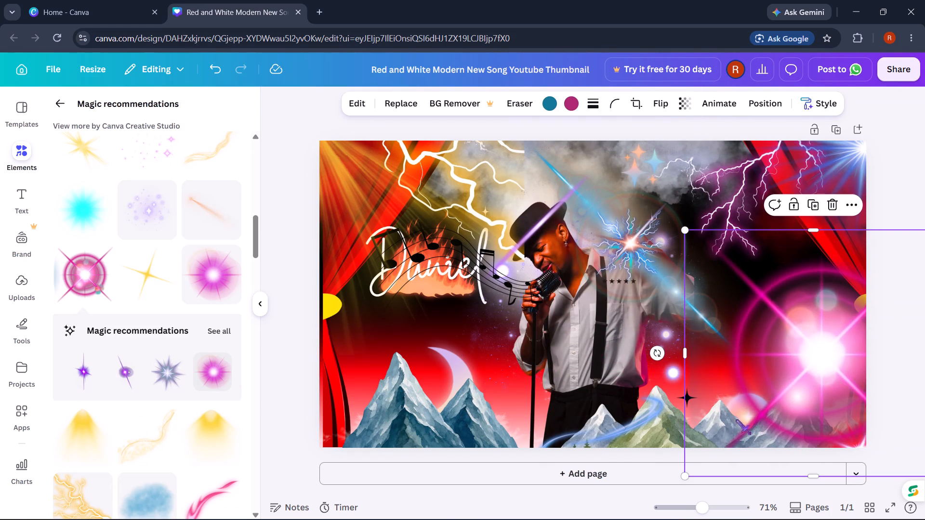
pyautogui.moveTo(686, 474); pyautogui.dragTo(795, 320)
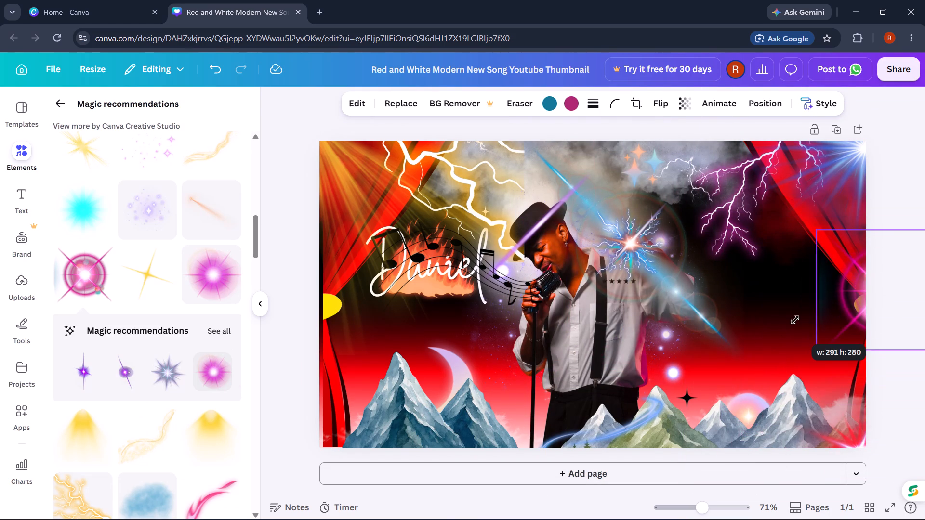
pyautogui.moveTo(795, 320); pyautogui.dragTo(760, 362)
pyautogui.moveTo(852, 306); pyautogui.dragTo(838, 330)
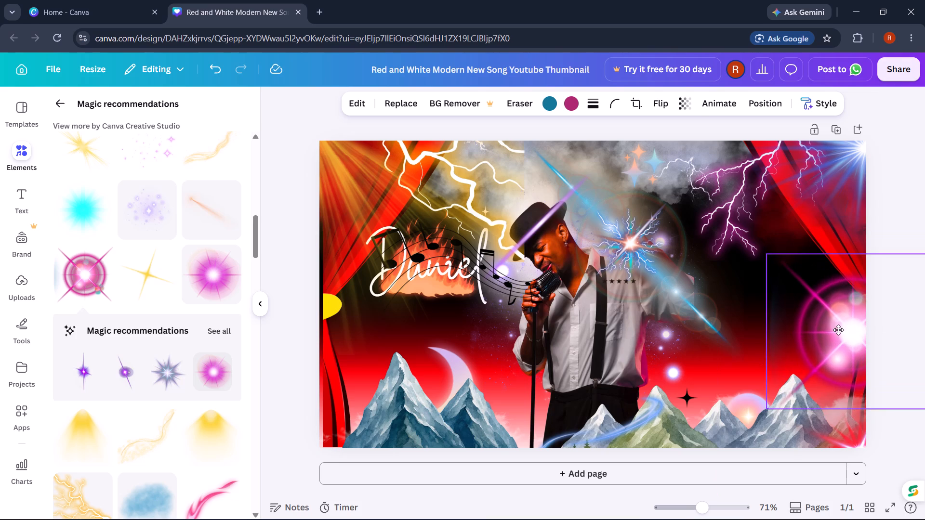
pyautogui.moveTo(838, 330); pyautogui.dragTo(679, 359)
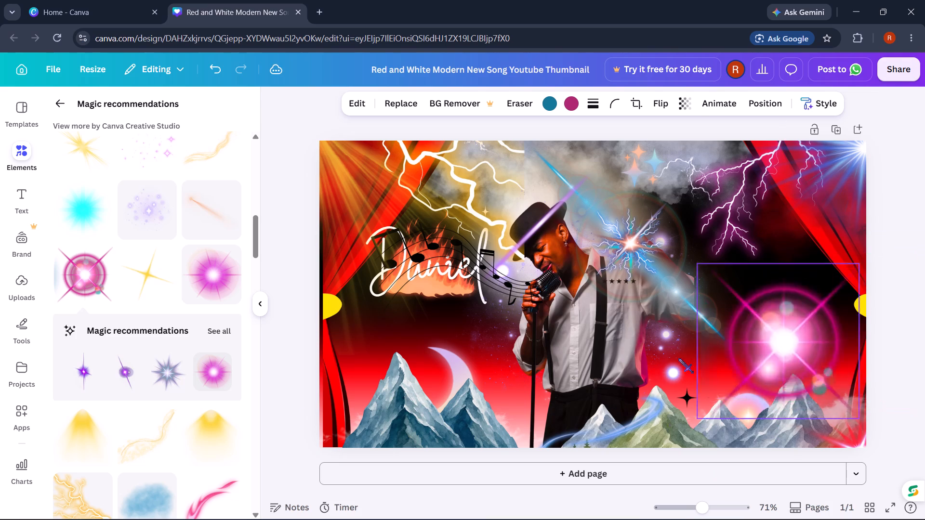
pyautogui.moveTo(679, 359); pyautogui.dragTo(574, 389)
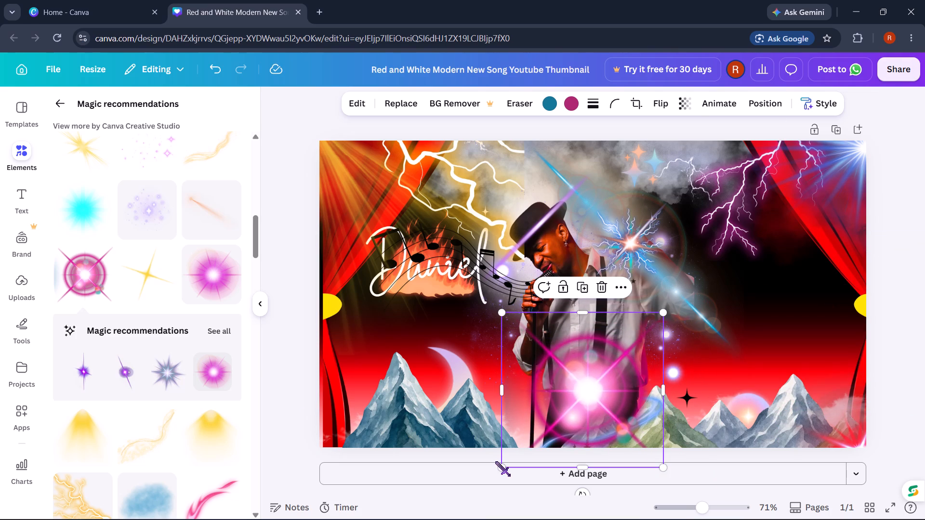
pyautogui.moveTo(500, 468); pyautogui.dragTo(607, 366)
pyautogui.moveTo(635, 342); pyautogui.dragTo(585, 394)
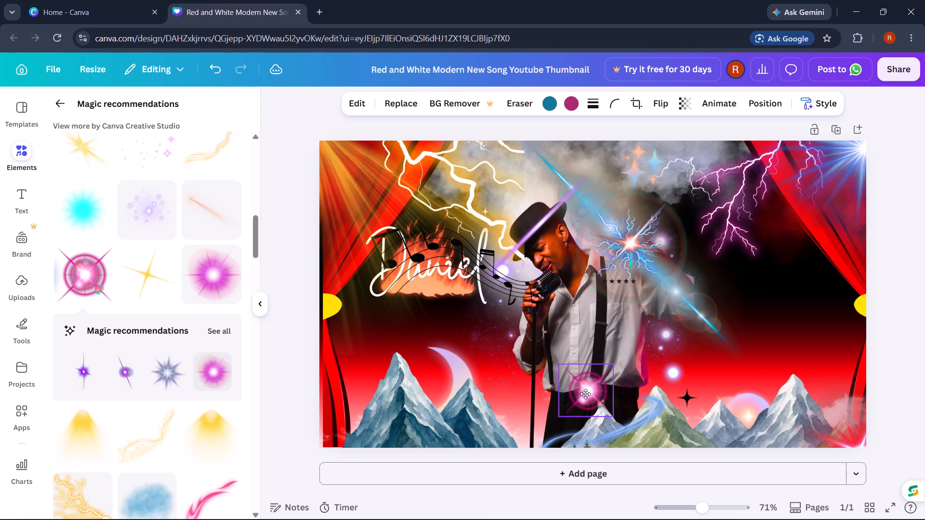
pyautogui.moveTo(585, 394); pyautogui.dragTo(576, 397)
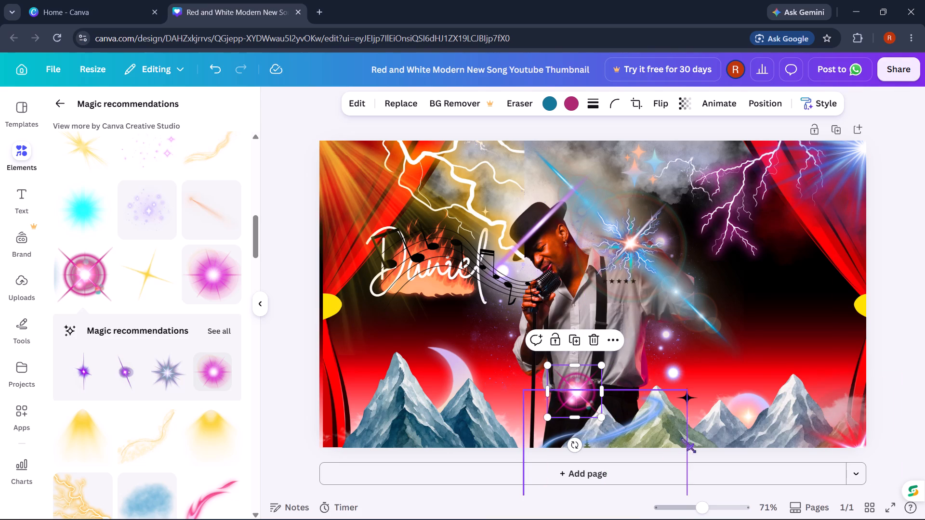
pyautogui.click(924, 332)
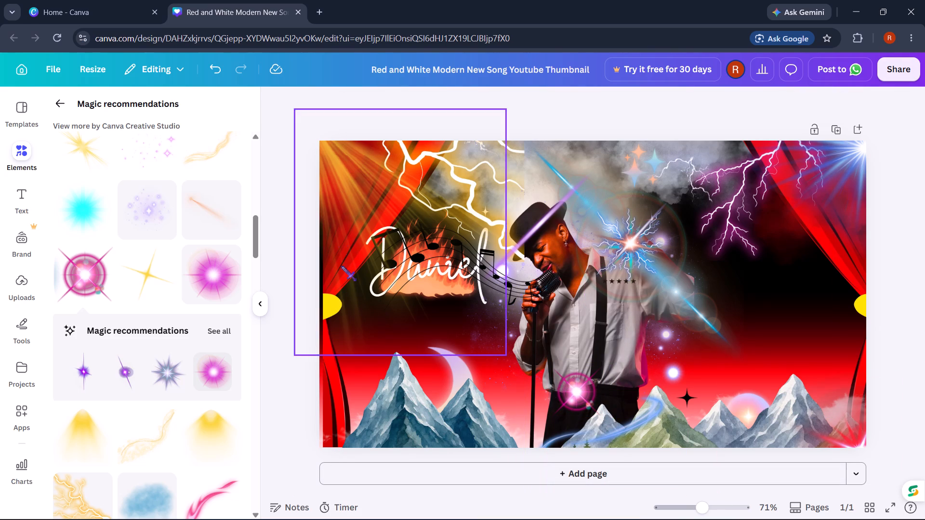
# Add the round blue starburst graphic, shrink it and place it on the singer's shirt just above the magenta flare.
pyautogui.scroll(-1, 92, 372)
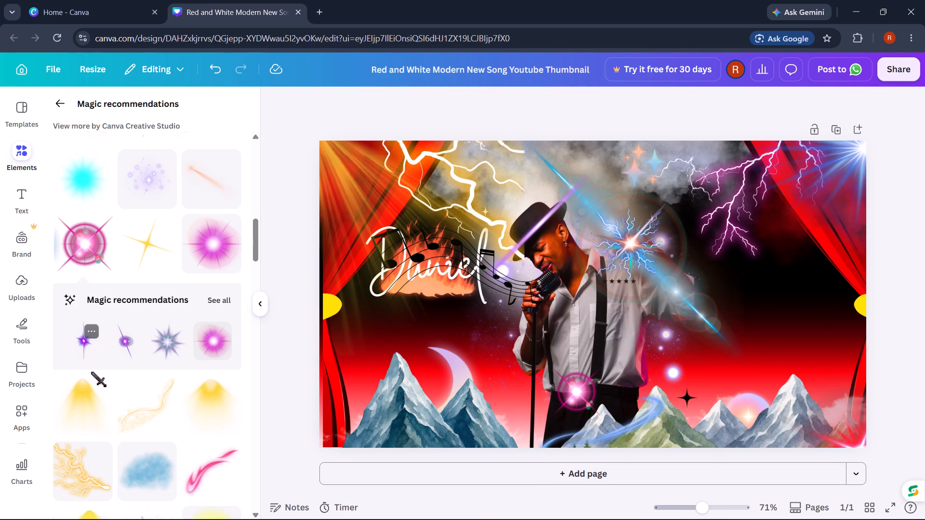
pyautogui.scroll(-4, 92, 371)
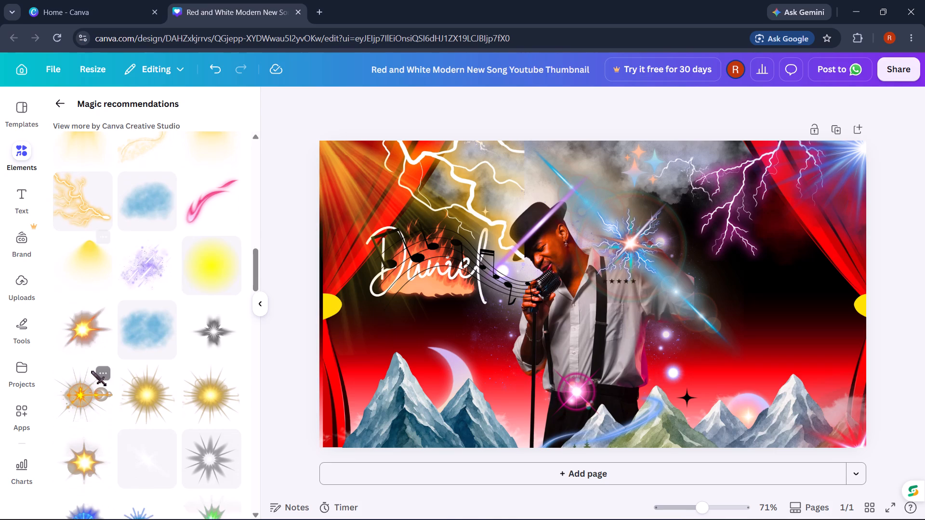
pyautogui.scroll(-3, 92, 371)
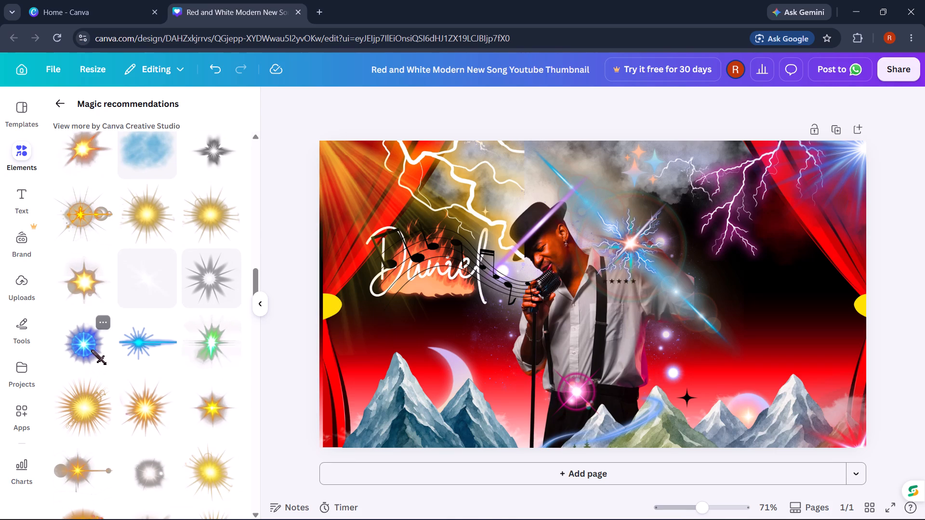
pyautogui.click(77, 334)
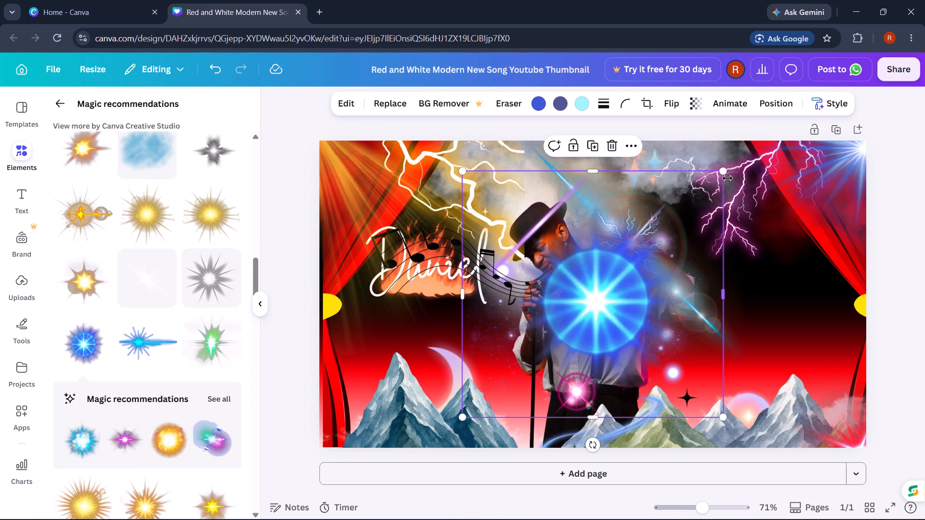
pyautogui.moveTo(723, 172); pyautogui.dragTo(508, 339)
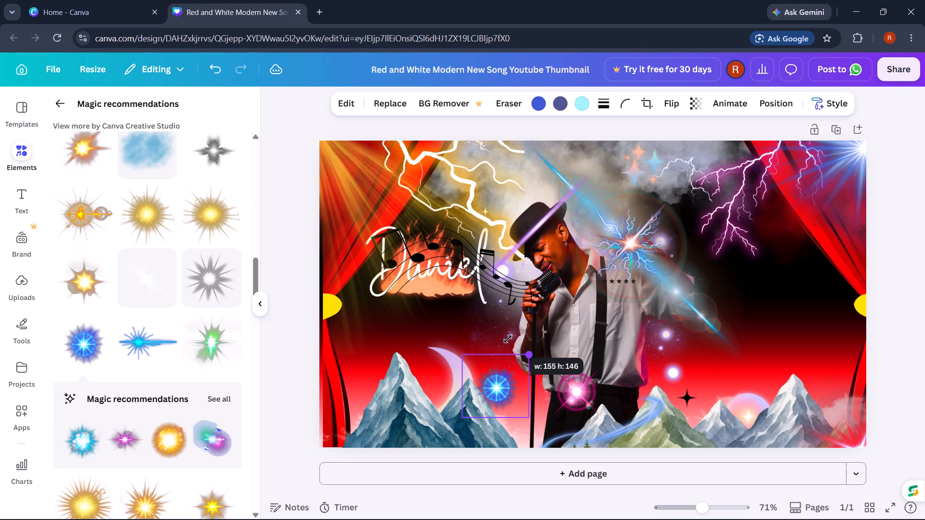
pyautogui.moveTo(508, 339); pyautogui.dragTo(502, 344)
pyautogui.moveTo(493, 394); pyautogui.dragTo(576, 352)
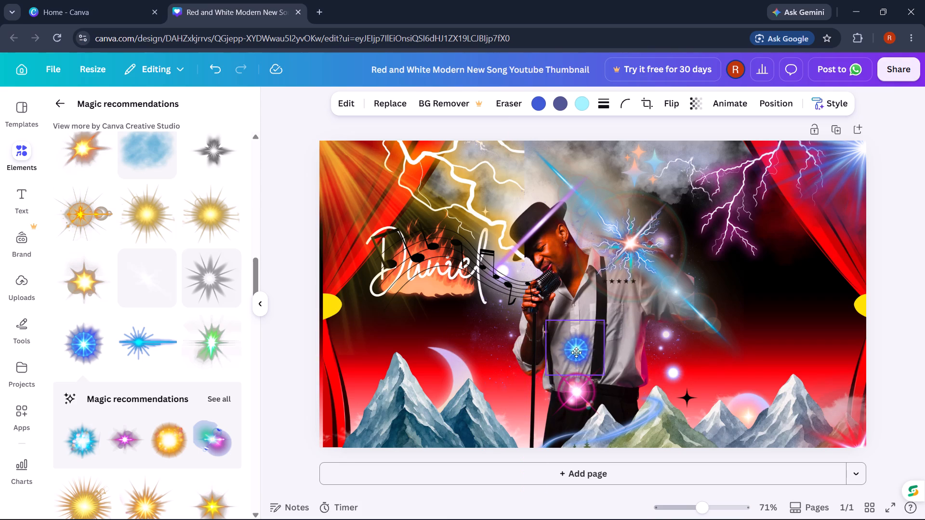
pyautogui.moveTo(576, 352); pyautogui.dragTo(575, 353)
pyautogui.click(924, 238)
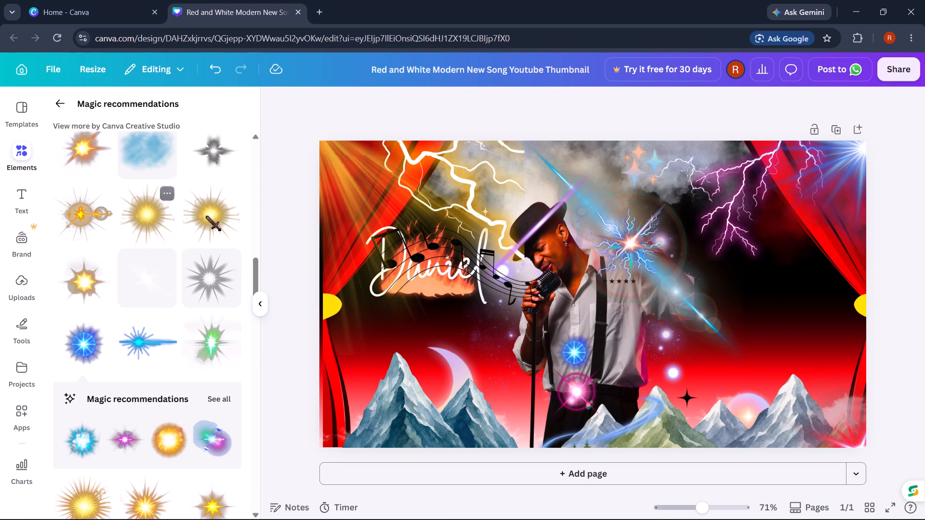
# Add the golden sunburst graphic, shrink it and place it on the singer's chest directly above the blue starburst.
pyautogui.click(143, 210)
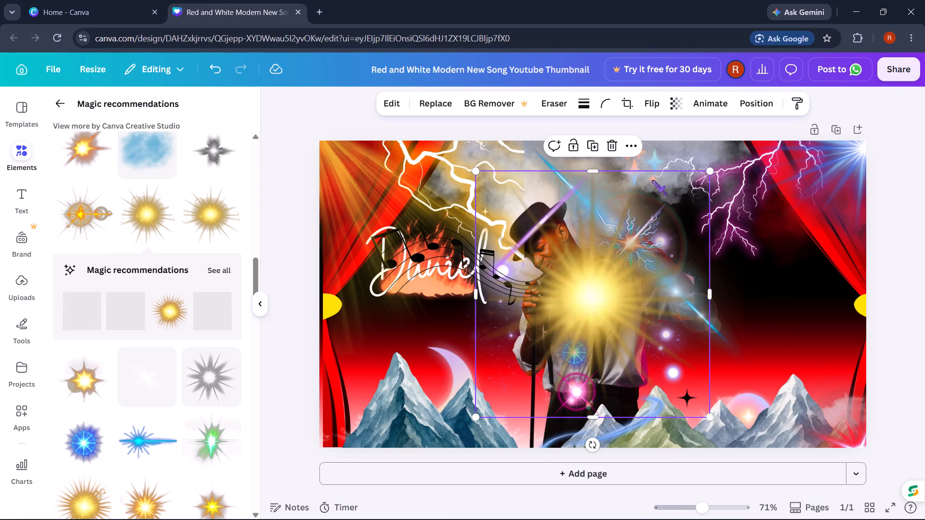
pyautogui.click(715, 171)
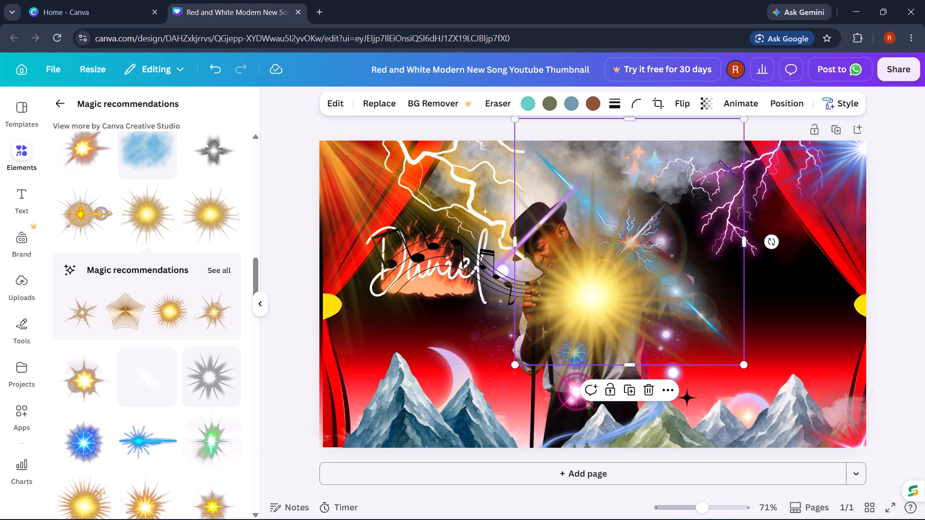
pyautogui.moveTo(719, 161); pyautogui.dragTo(711, 156)
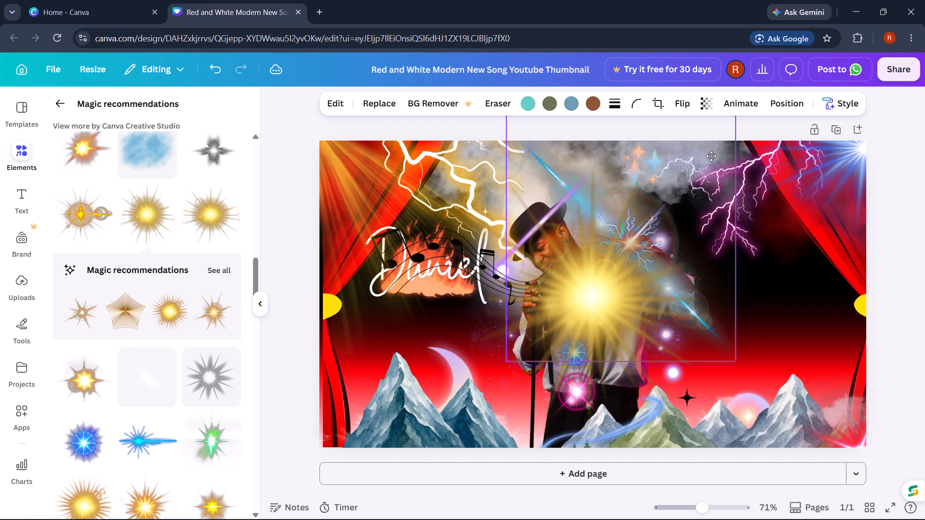
pyautogui.moveTo(711, 156); pyautogui.dragTo(725, 167)
pyautogui.click(608, 286)
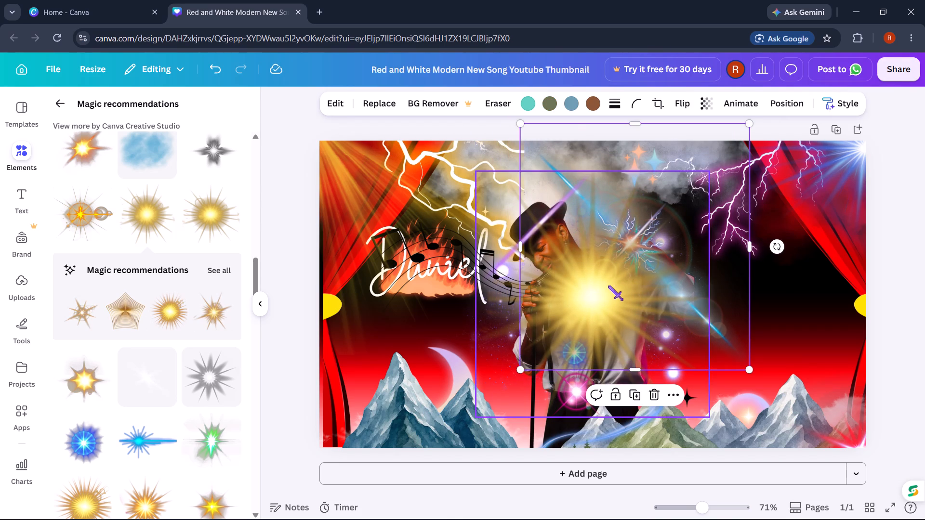
pyautogui.moveTo(708, 168); pyautogui.dragTo(599, 309)
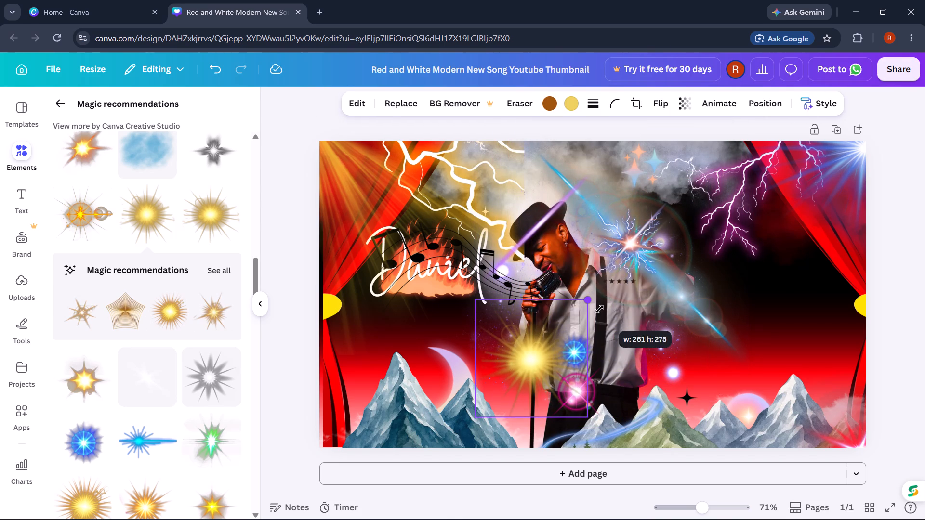
pyautogui.moveTo(599, 309); pyautogui.dragTo(555, 345)
pyautogui.moveTo(520, 381); pyautogui.dragTo(557, 336)
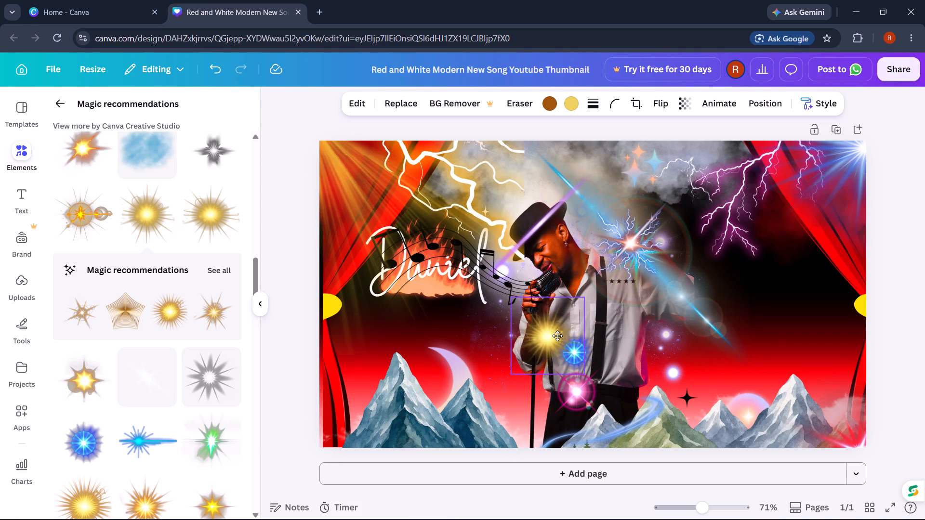
pyautogui.moveTo(557, 336); pyautogui.dragTo(580, 312)
pyautogui.moveTo(924, 246); pyautogui.dragTo(924, 234)
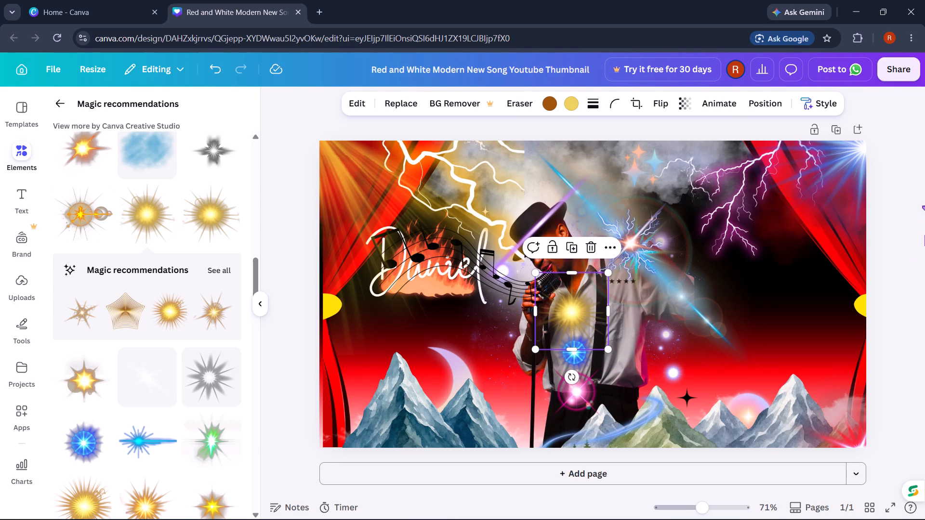
# Nudge the magenta flare, blue starburst and golden sunburst into an evenly spaced vertical column down the singer's shirt.
pyautogui.moveTo(598, 392); pyautogui.dragTo(598, 390)
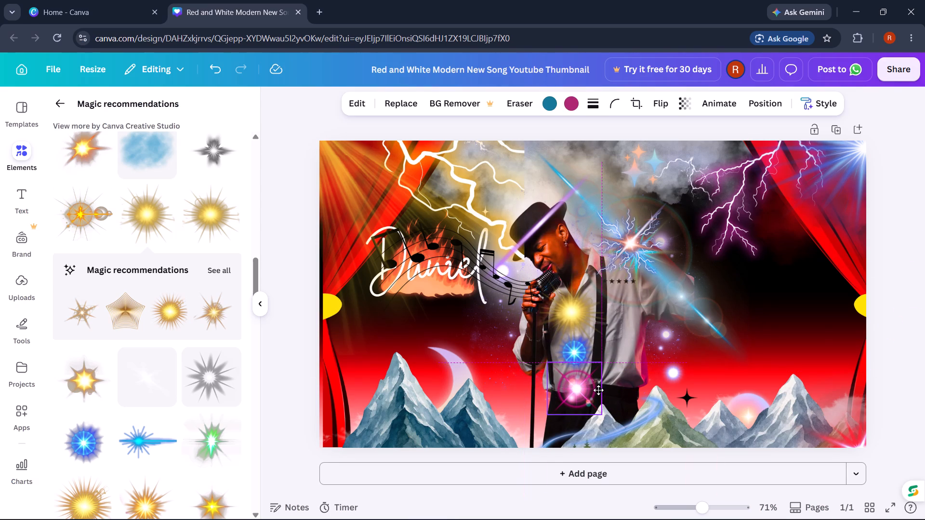
pyautogui.moveTo(598, 390); pyautogui.dragTo(598, 388)
pyautogui.click(593, 358)
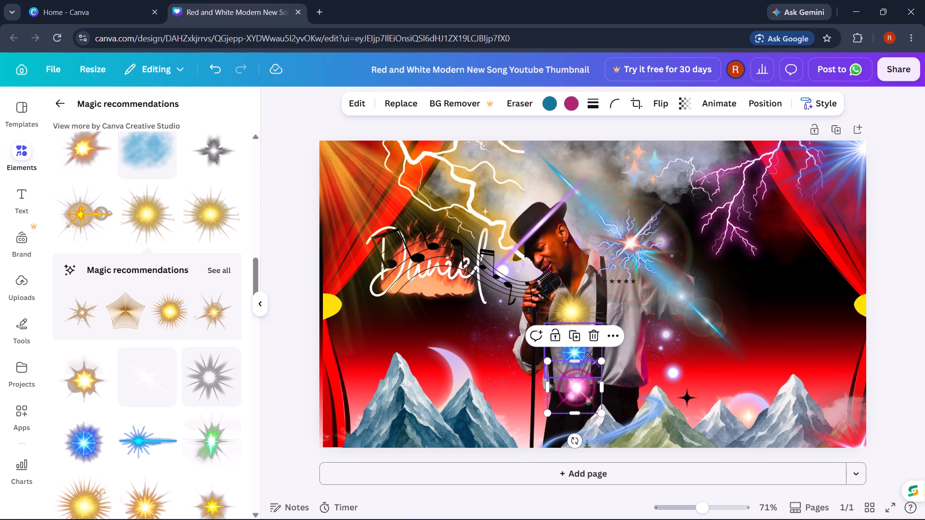
pyautogui.moveTo(586, 352); pyautogui.dragTo(586, 346)
pyautogui.moveTo(582, 310); pyautogui.dragTo(582, 309)
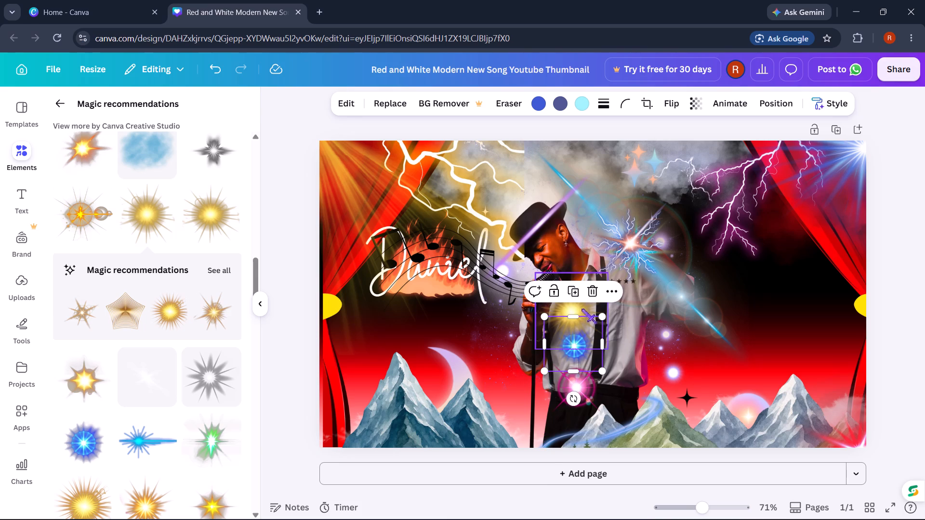
pyautogui.moveTo(582, 309); pyautogui.dragTo(584, 300)
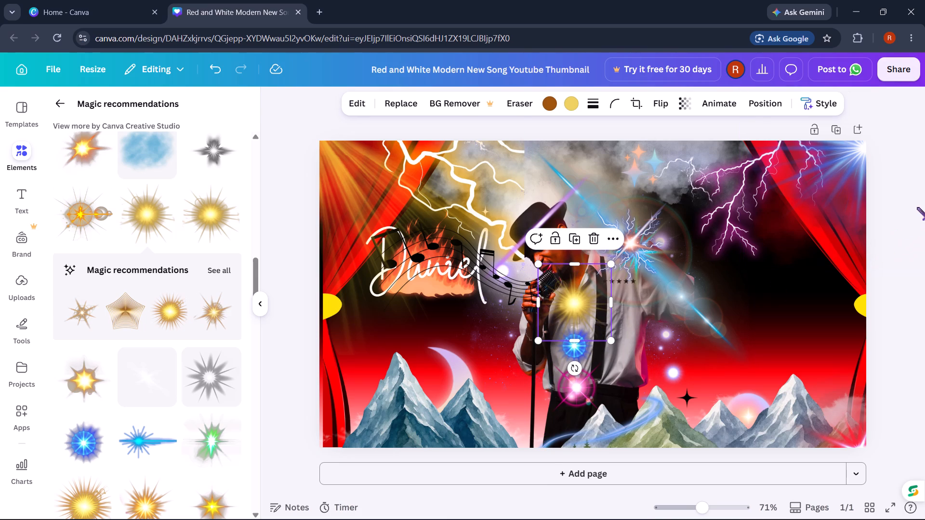
pyautogui.click(918, 207)
pyautogui.click(912, 273)
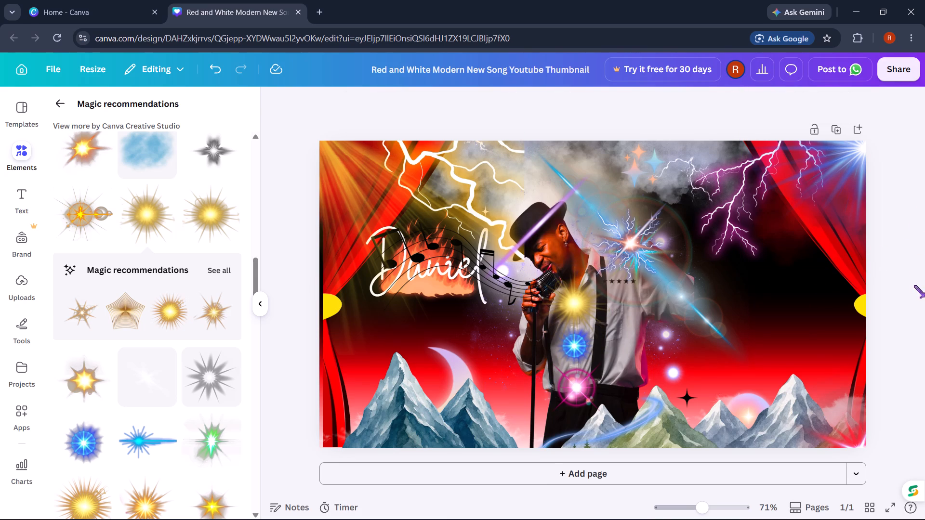
pyautogui.click(579, 388)
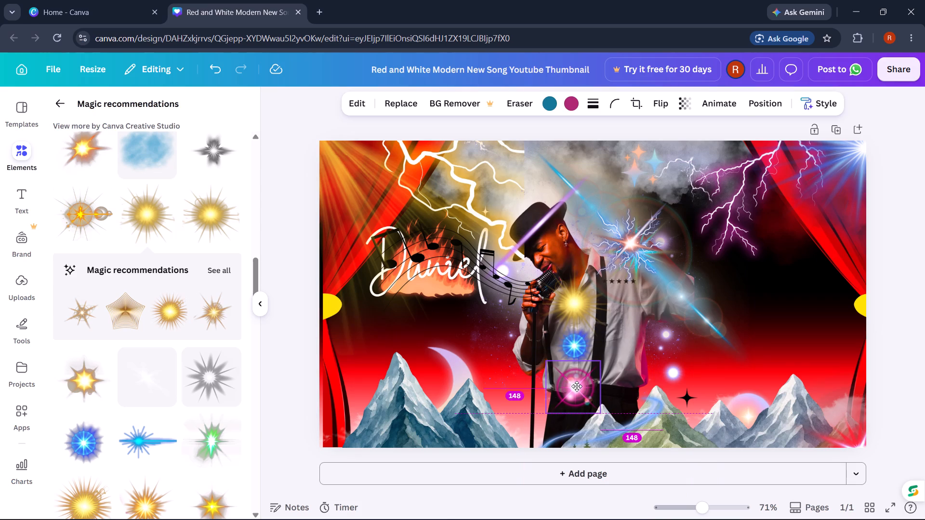
pyautogui.click(924, 259)
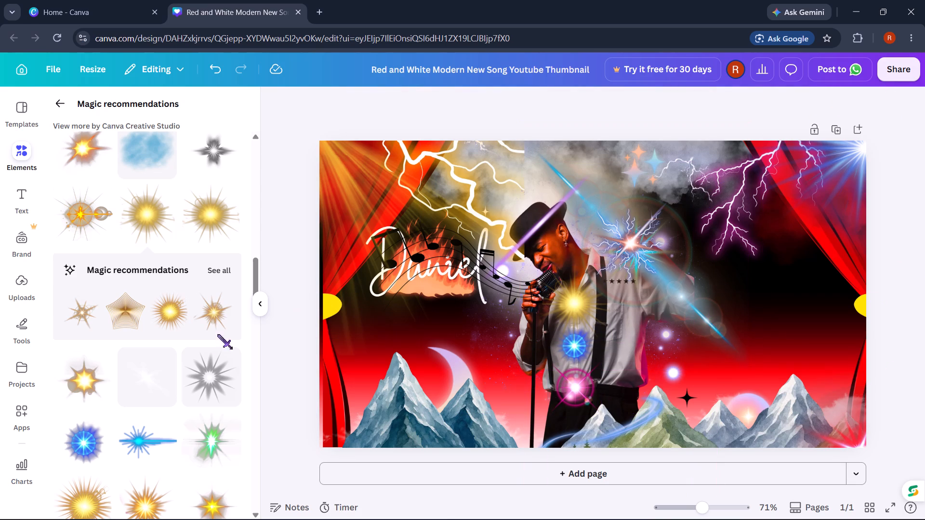
# Add the gold concentric-line star graphic and place it over the blue mountains, extending past the canvas's lower-left corner.
pyautogui.click(140, 316)
pyautogui.moveTo(661, 282); pyautogui.dragTo(596, 351)
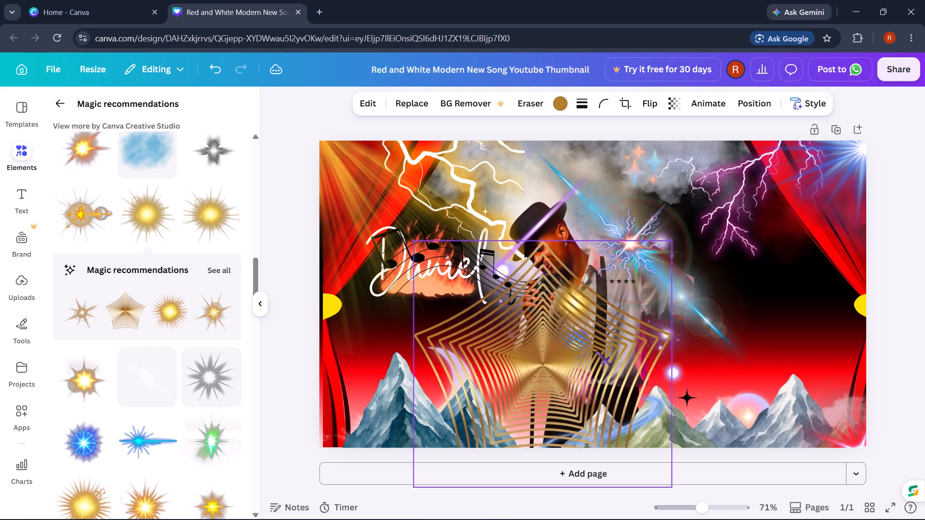
pyautogui.moveTo(596, 351); pyautogui.dragTo(469, 369)
# Move the gold concentric star down the layer order to just above the red gradient, behind the mountains.
pyautogui.rightClick(430, 369)
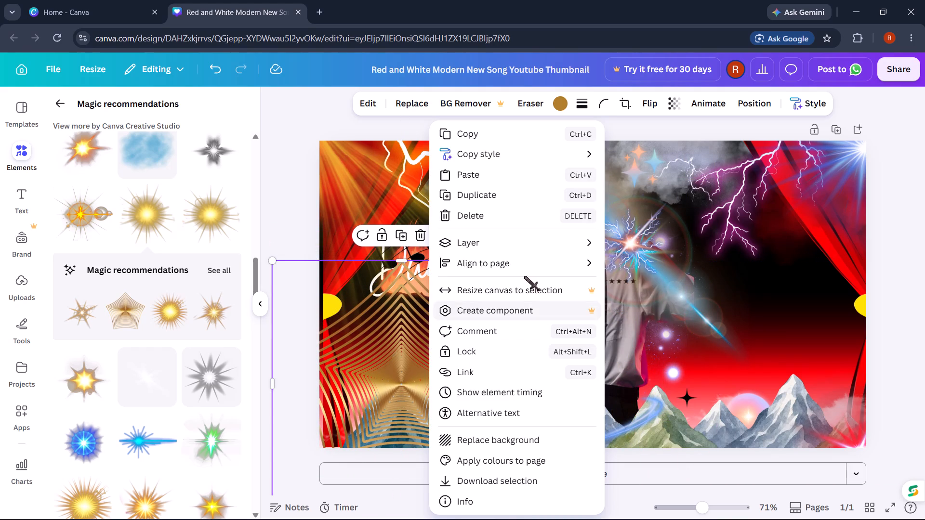
pyautogui.click(529, 236)
pyautogui.click(619, 336)
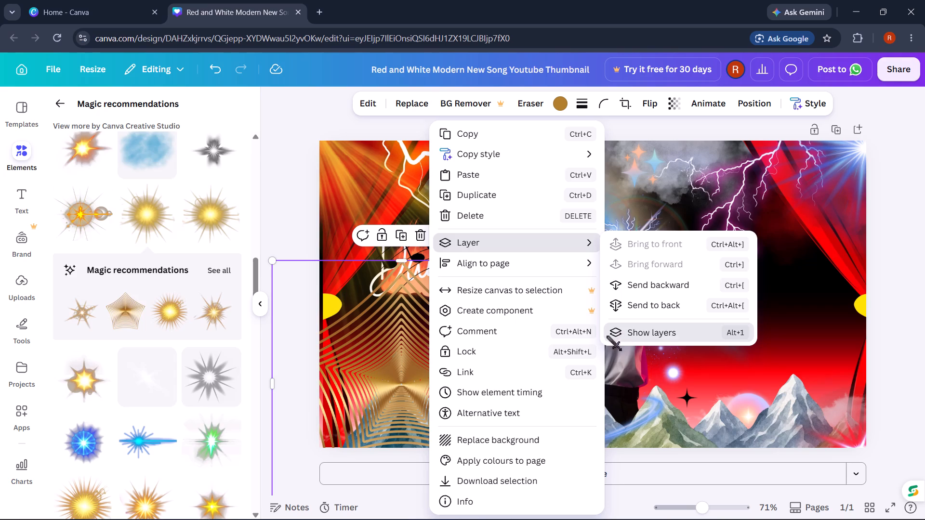
pyautogui.moveTo(222, 208); pyautogui.dragTo(164, 352)
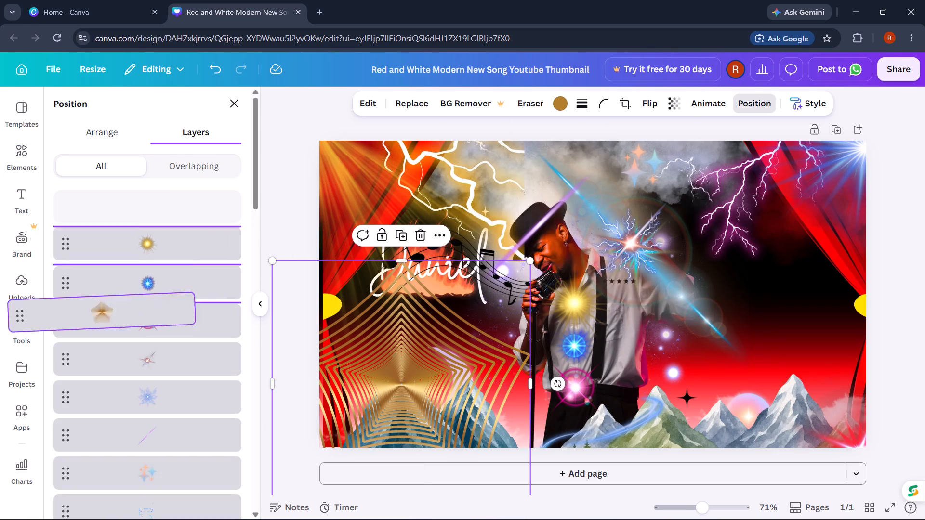
pyautogui.moveTo(164, 352); pyautogui.dragTo(191, 483)
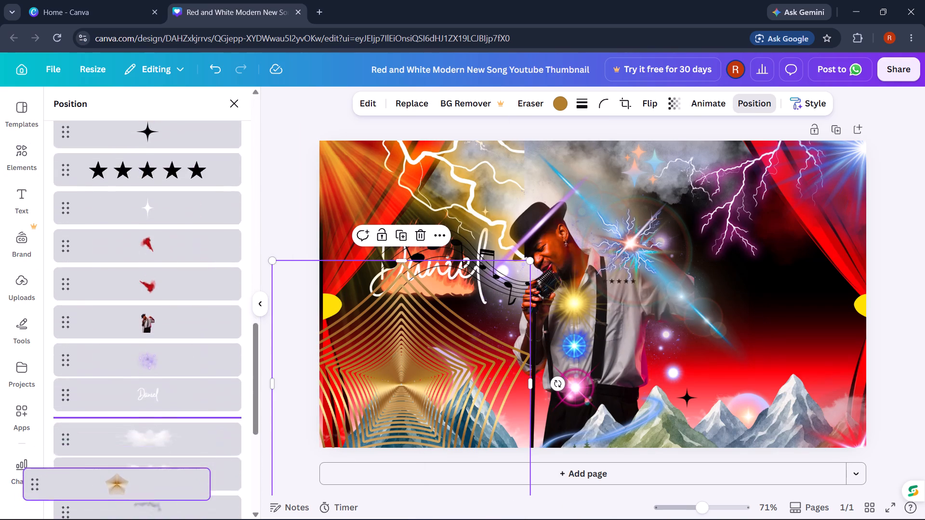
pyautogui.moveTo(191, 483); pyautogui.dragTo(225, 388)
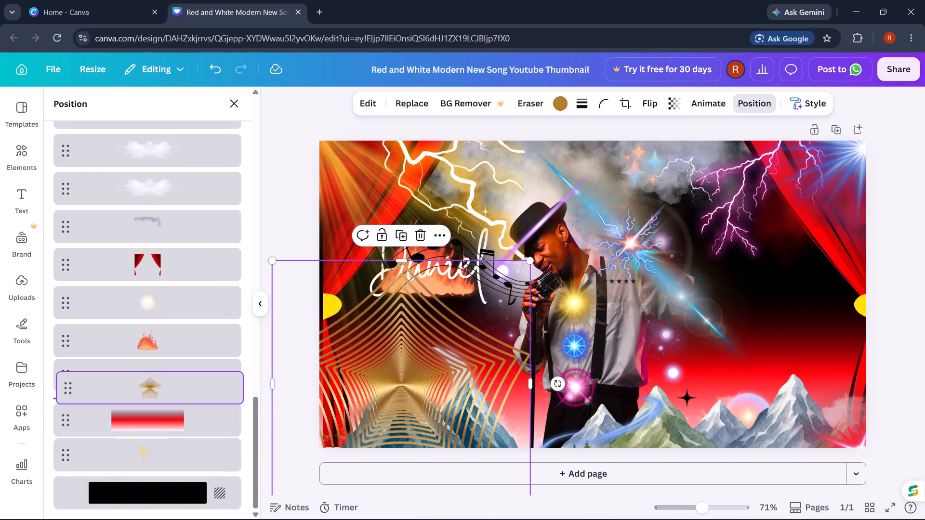
pyautogui.moveTo(225, 388); pyautogui.dragTo(225, 389)
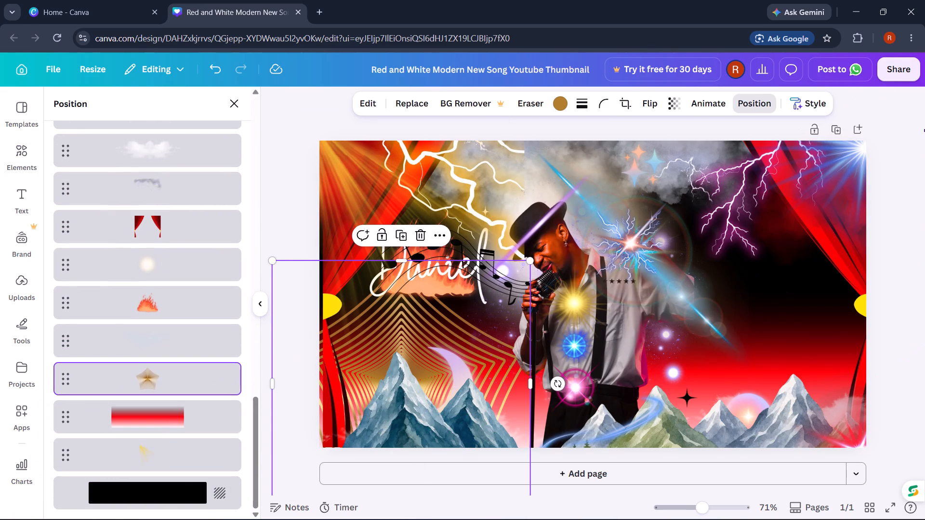
pyautogui.click(924, 130)
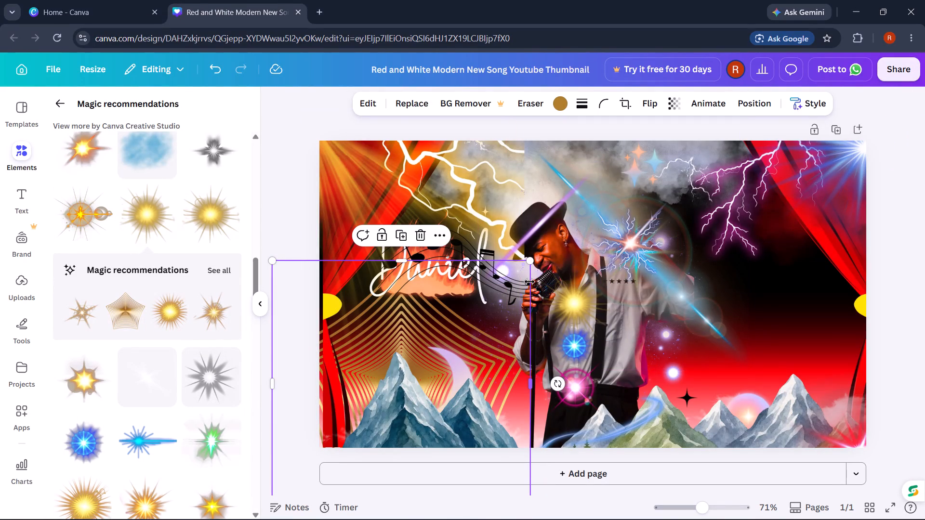
# Shrink the gold concentric star so its tip sits just above the tallest blue mountain peak, below the Daniel lettering.
pyautogui.moveTo(529, 263); pyautogui.dragTo(485, 319)
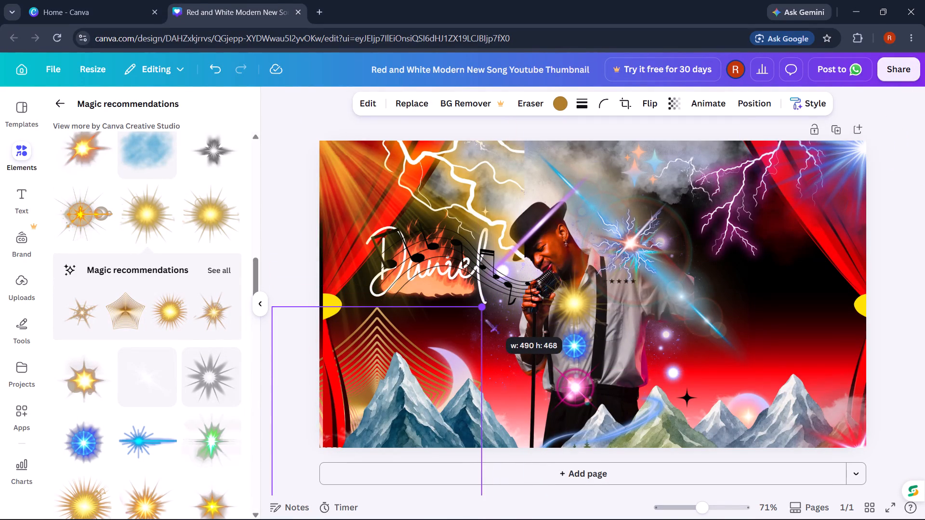
pyautogui.click(909, 296)
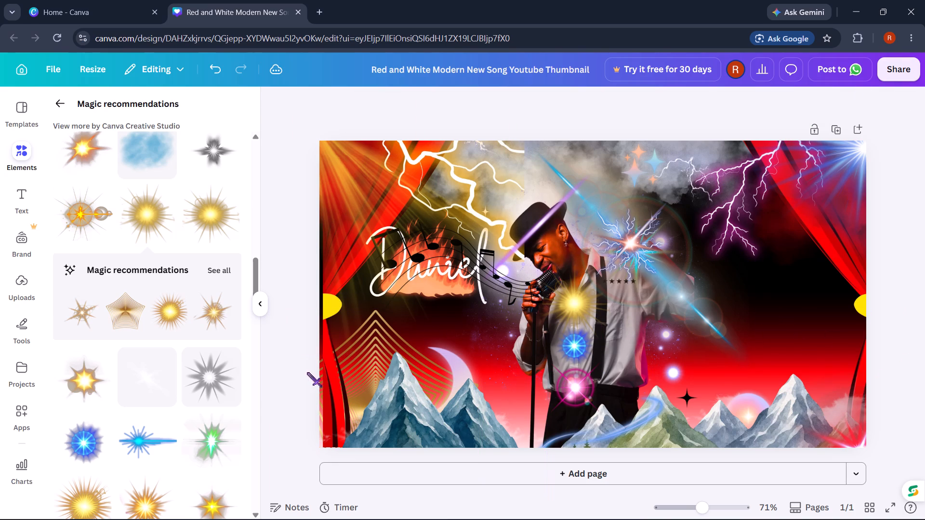
pyautogui.click(366, 337)
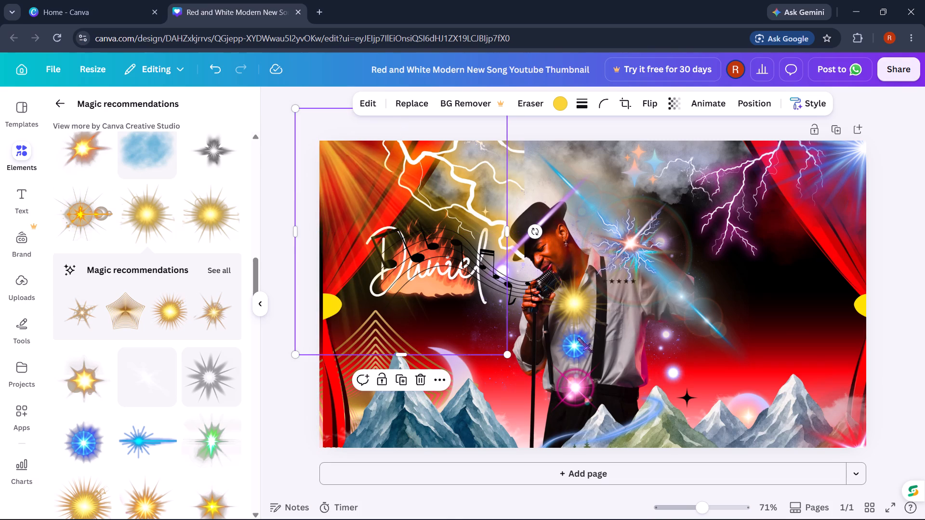
pyautogui.click(924, 195)
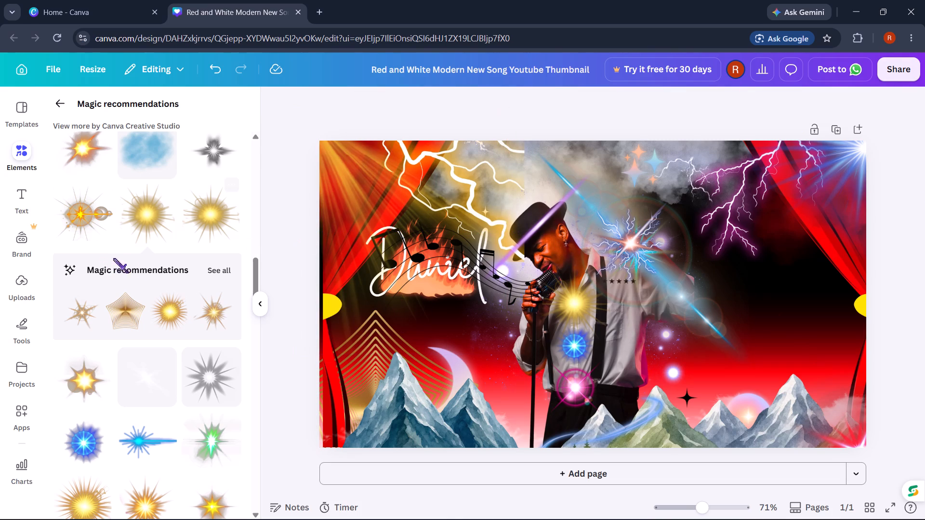
# Add the silver starburst graphic, shrink it and place it on the peak of the smaller blue mountain beside the moon.
pyautogui.scroll(-1, 197, 301)
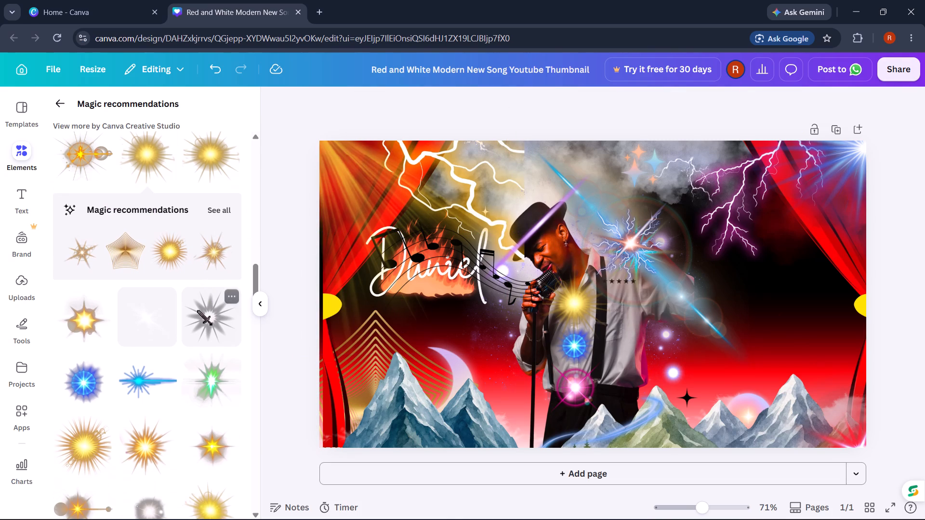
pyautogui.click(198, 311)
pyautogui.moveTo(722, 168); pyautogui.dragTo(574, 265)
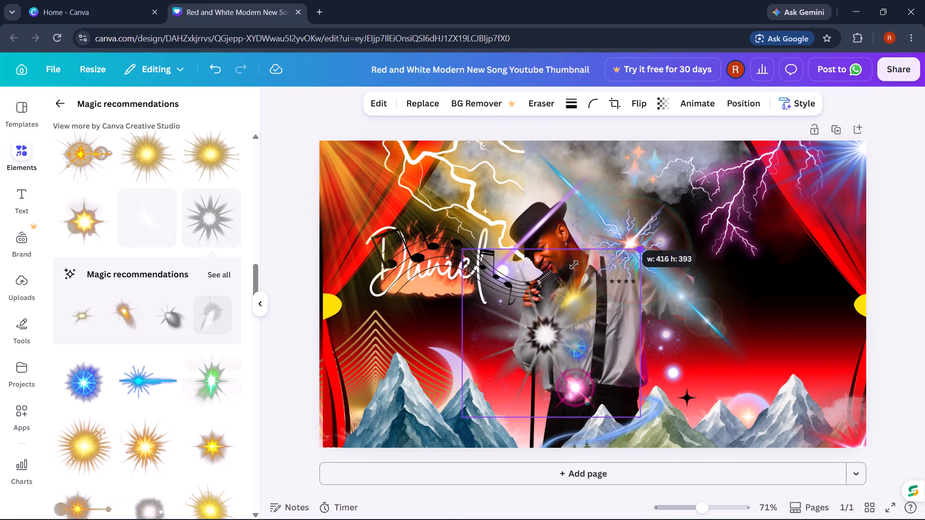
pyautogui.moveTo(574, 265); pyautogui.dragTo(486, 333)
pyautogui.moveTo(480, 393); pyautogui.dragTo(489, 391)
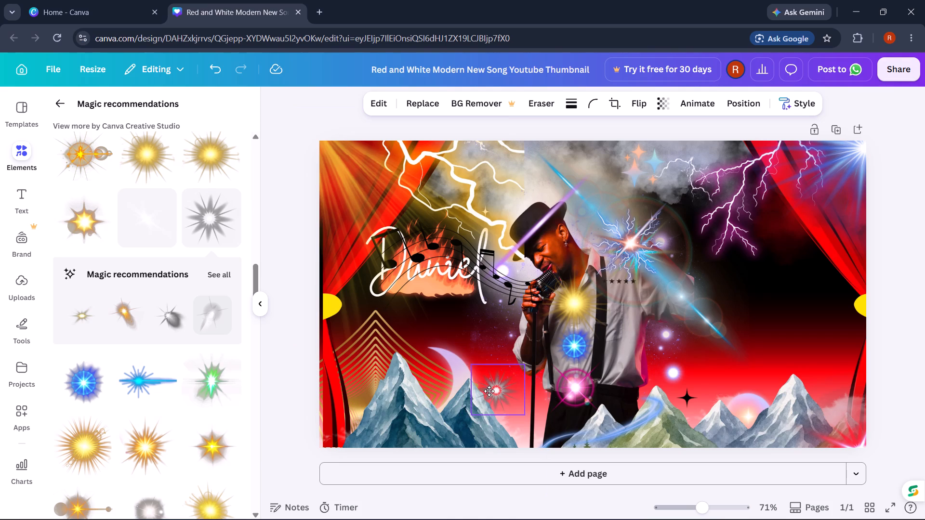
pyautogui.moveTo(489, 391); pyautogui.dragTo(460, 386)
pyautogui.click(924, 169)
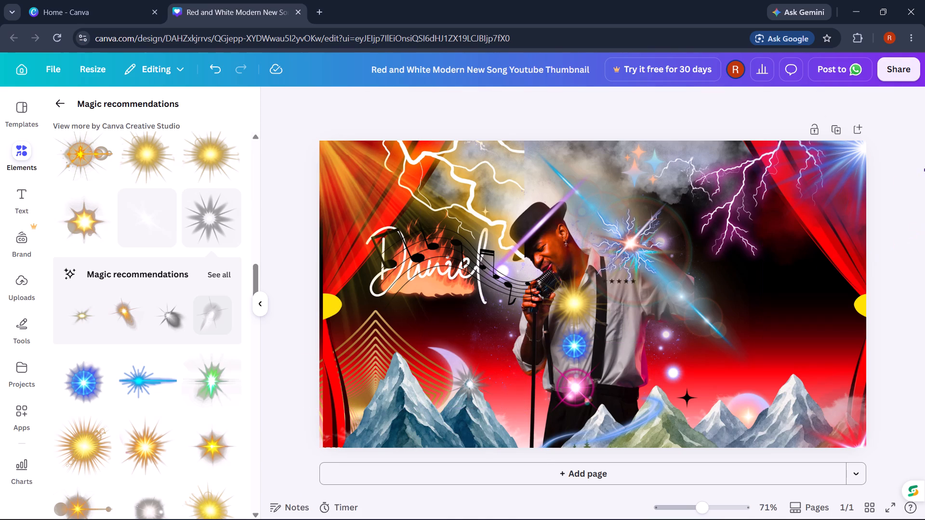
# Add another small silver starburst and place it on the low mountain peak in front of the singer's legs.
pyautogui.click(221, 202)
pyautogui.moveTo(589, 295); pyautogui.dragTo(601, 325)
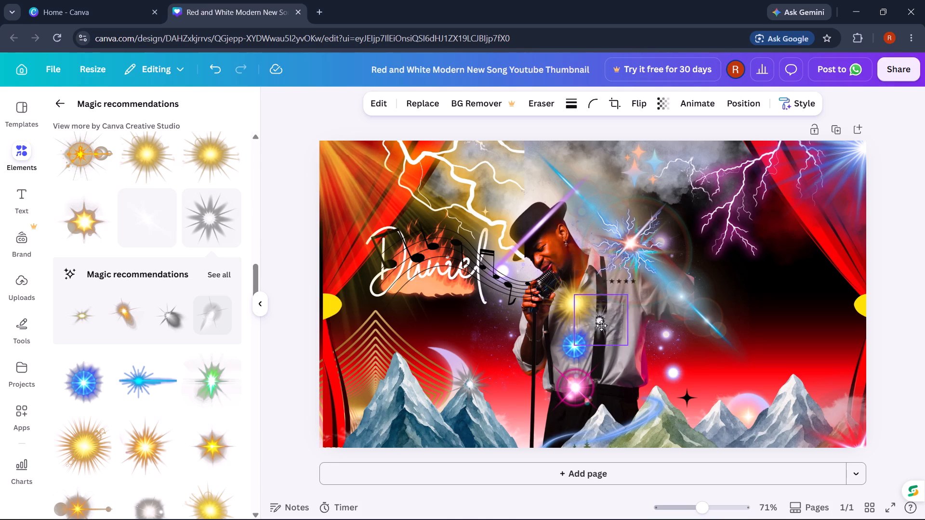
pyautogui.moveTo(601, 325); pyautogui.dragTo(600, 408)
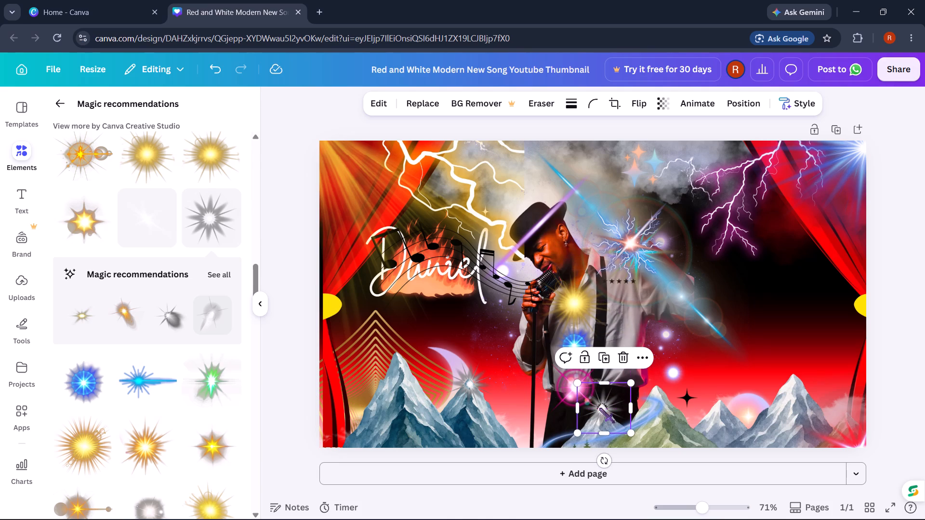
# Add another small silver starburst and place it on the green mountain's peak beside the black four-pointed star.
pyautogui.click(206, 221)
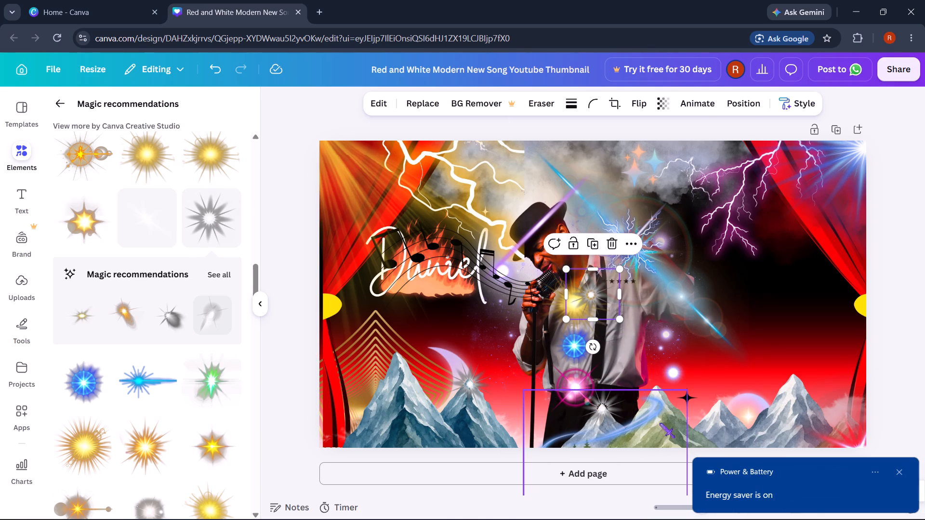
pyautogui.moveTo(592, 294); pyautogui.dragTo(678, 399)
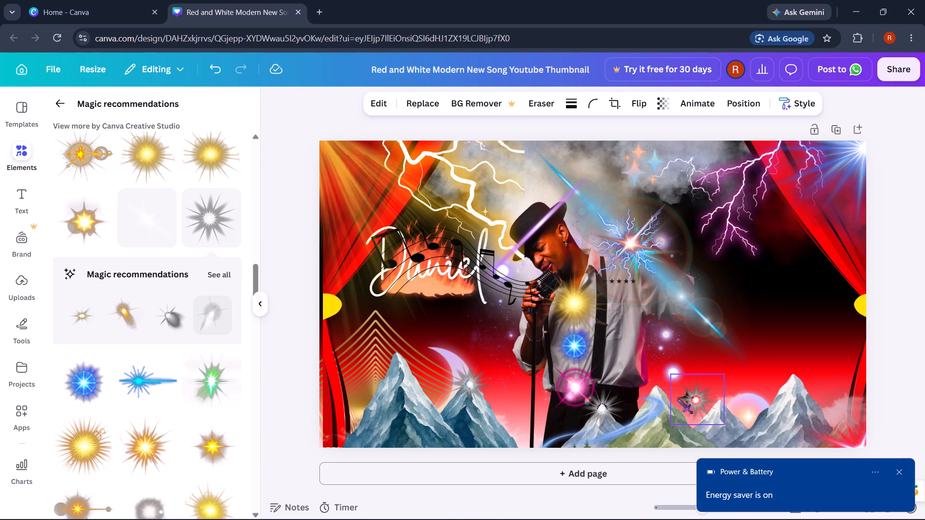
pyautogui.moveTo(678, 399); pyautogui.dragTo(659, 388)
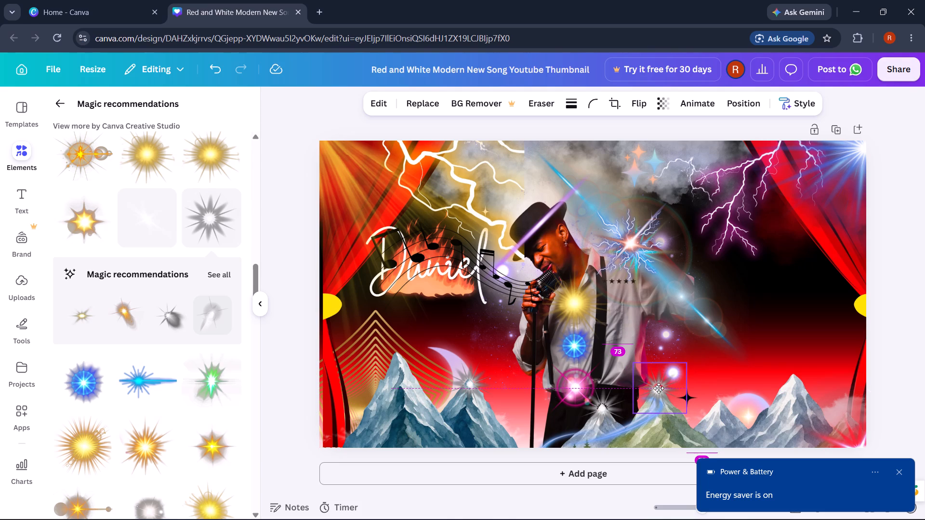
pyautogui.moveTo(659, 388); pyautogui.dragTo(660, 388)
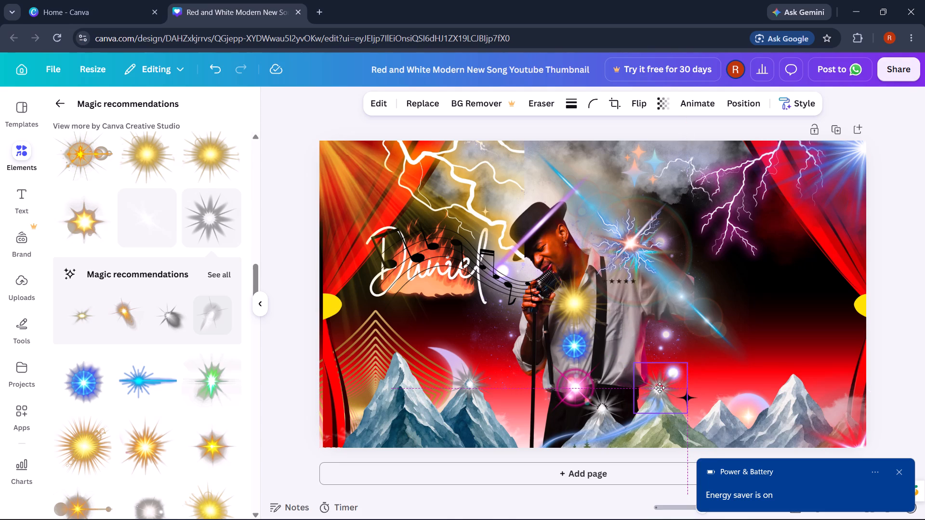
pyautogui.moveTo(660, 388); pyautogui.dragTo(654, 389)
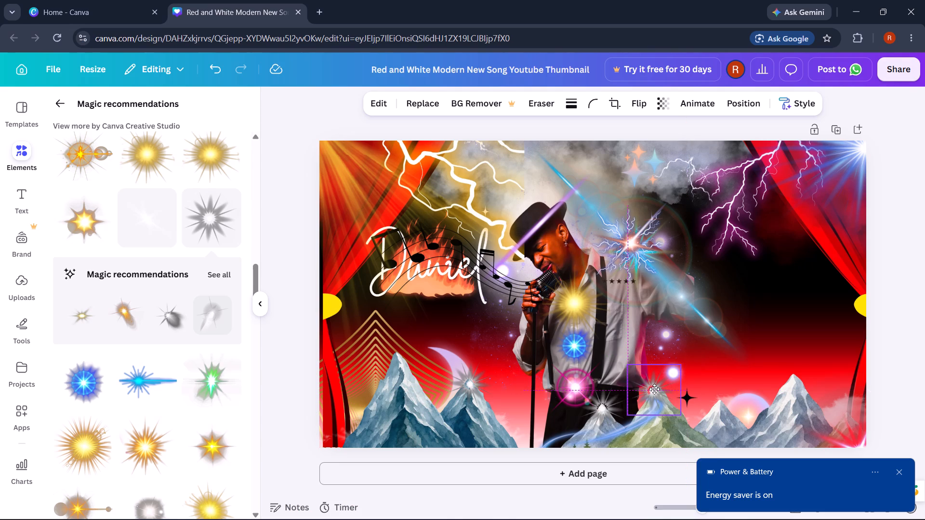
pyautogui.moveTo(654, 389); pyautogui.dragTo(655, 389)
pyautogui.click(924, 214)
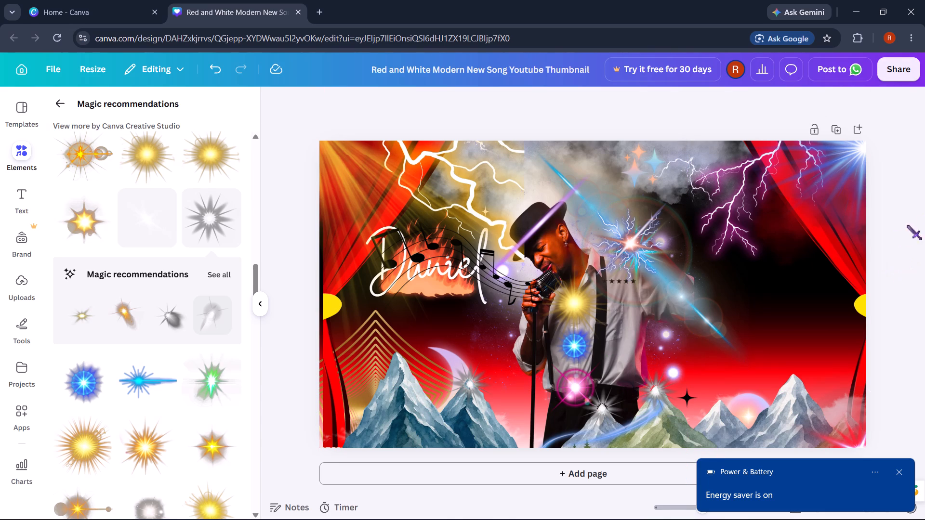
# Add another small silver starburst and place it on the grey mountain peak between the black four-pointed star and the rising sun.
pyautogui.click(219, 233)
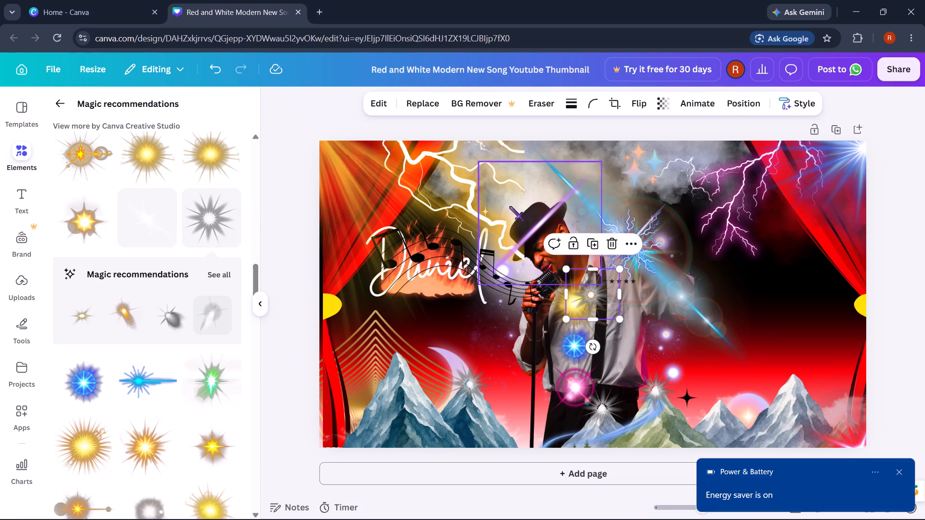
pyautogui.moveTo(595, 289); pyautogui.dragTo(706, 393)
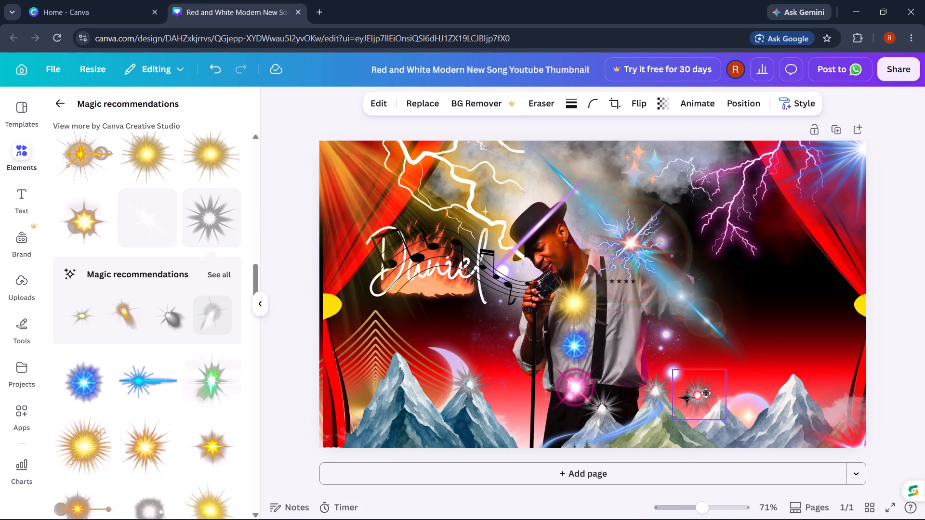
pyautogui.moveTo(706, 393); pyautogui.dragTo(717, 397)
pyautogui.moveTo(720, 397); pyautogui.dragTo(733, 403)
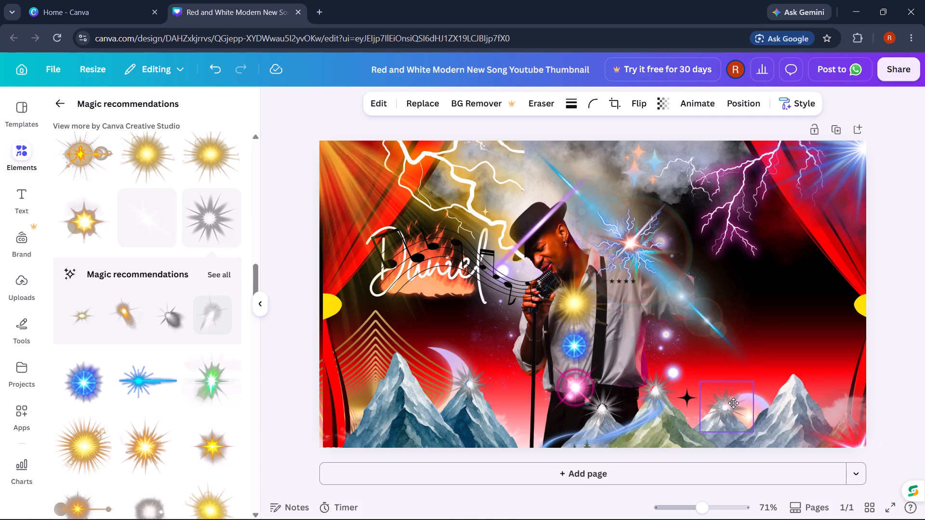
pyautogui.moveTo(733, 403); pyautogui.dragTo(727, 399)
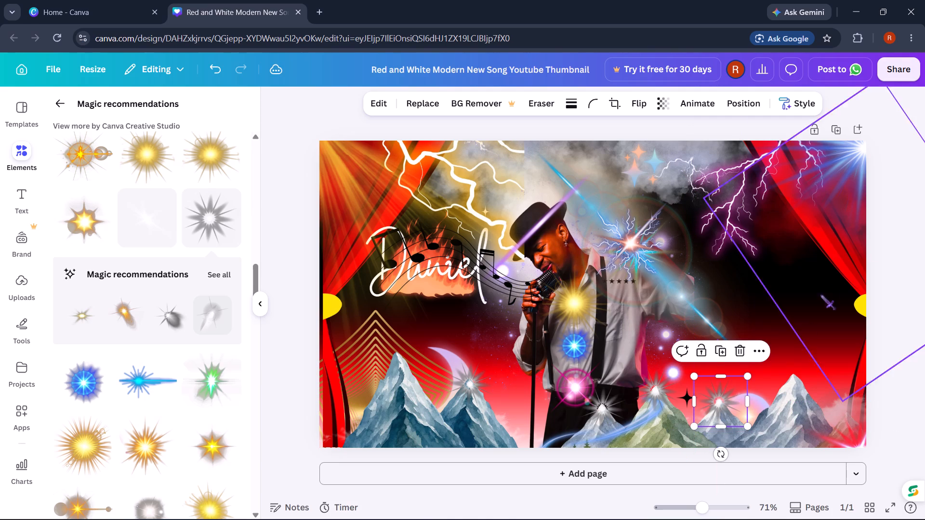
pyautogui.click(924, 221)
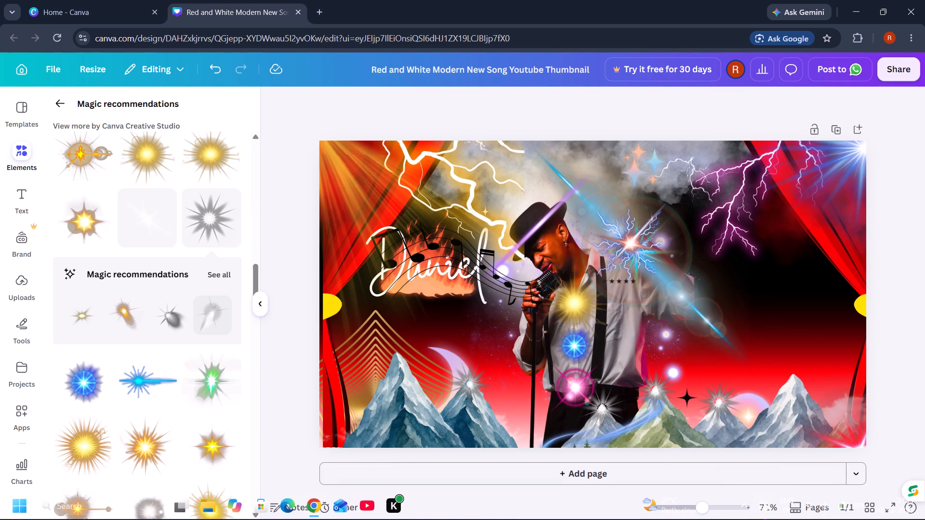
# Add another small silver starburst and place it on the peak of the tall grey mountain beside the sun.
pyautogui.click(202, 220)
pyautogui.moveTo(593, 281); pyautogui.dragTo(718, 364)
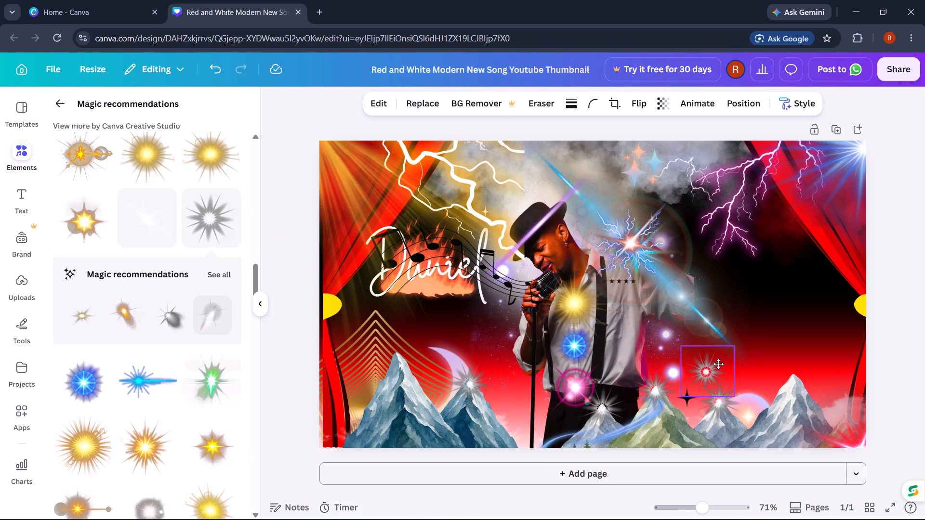
pyautogui.moveTo(718, 364); pyautogui.dragTo(795, 363)
# Add another small silver starburst and place it on the tallest blue mountain's peak, over the gold concentric star.
pyautogui.click(227, 209)
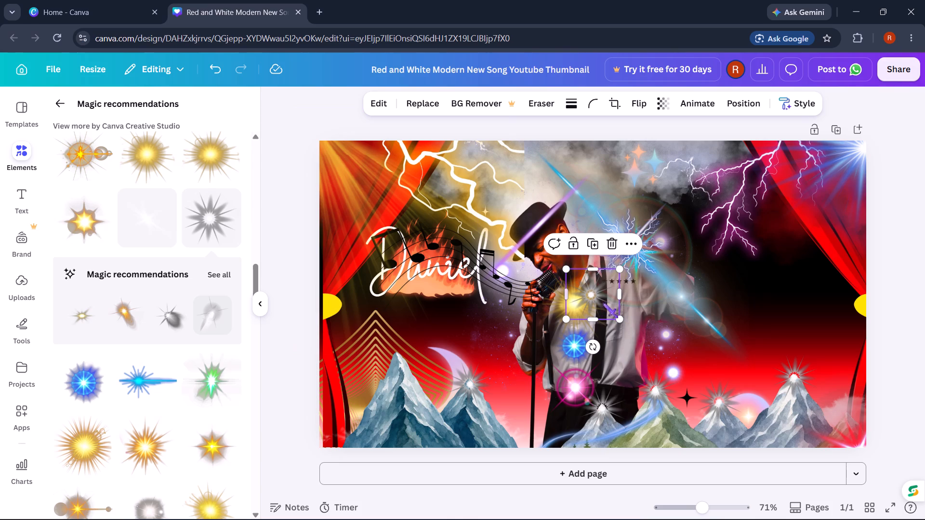
pyautogui.moveTo(596, 293); pyautogui.dragTo(388, 349)
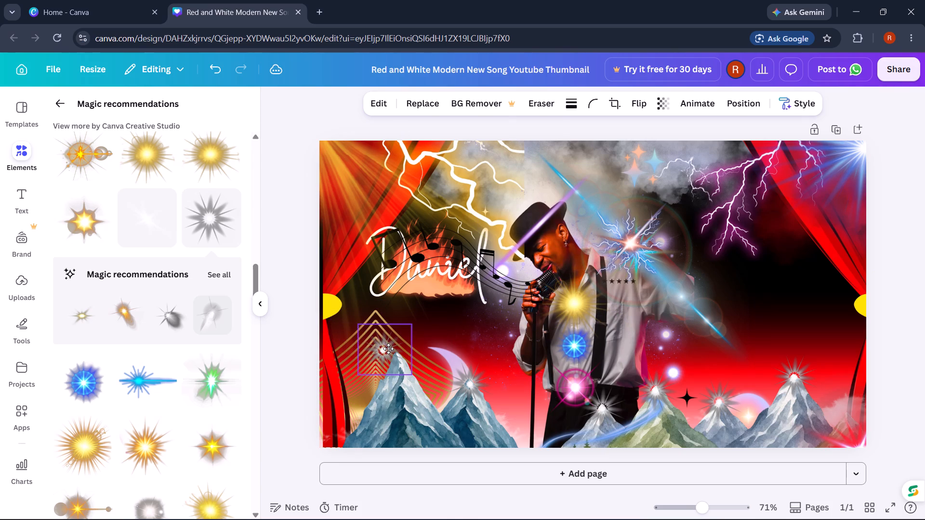
pyautogui.moveTo(388, 349); pyautogui.dragTo(402, 354)
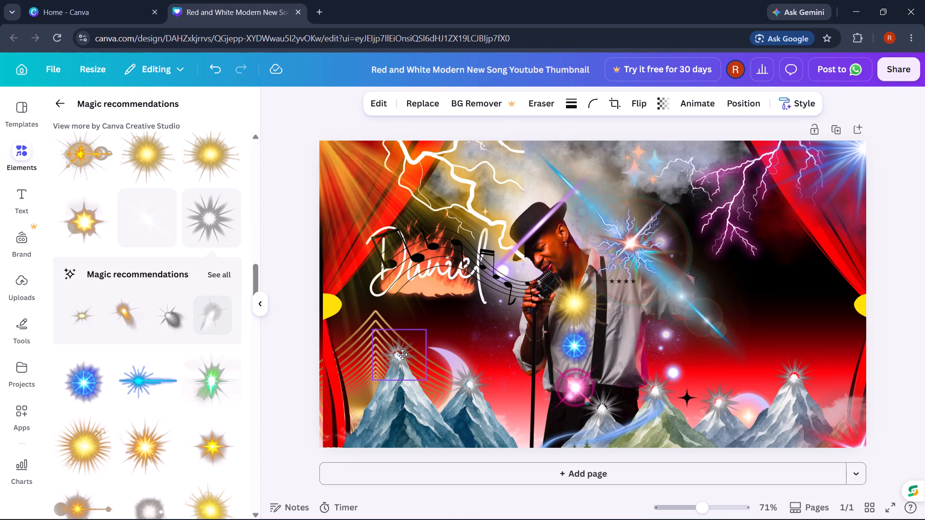
pyautogui.moveTo(402, 354); pyautogui.dragTo(402, 355)
pyautogui.click(924, 248)
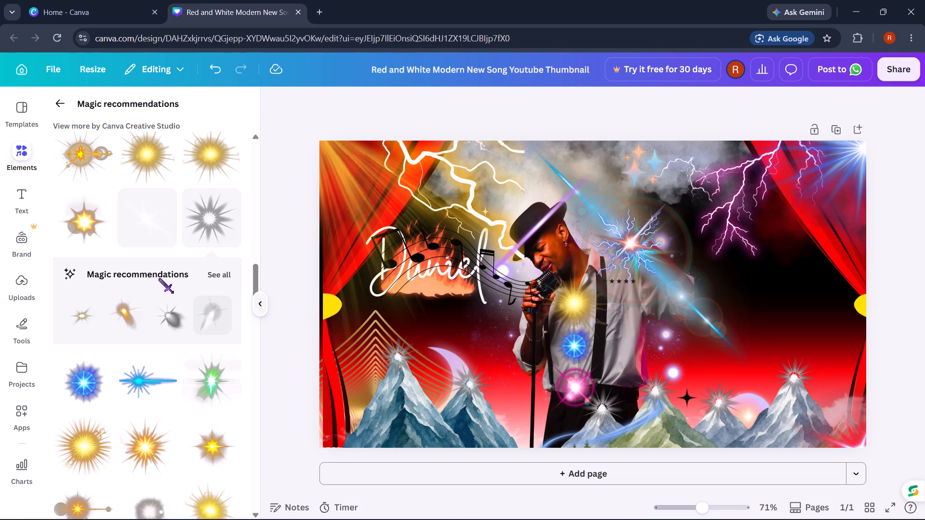
# Add the blue star-shaped flare with the glowing white centre and shrink it to about 241 by 239.
pyautogui.scroll(-4, 159, 279)
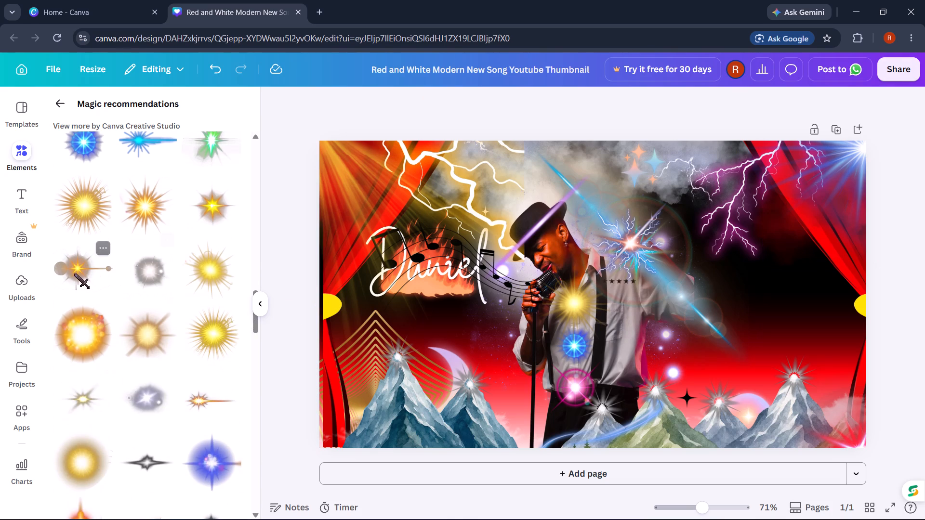
pyautogui.scroll(-2, 73, 273)
pyautogui.click(212, 337)
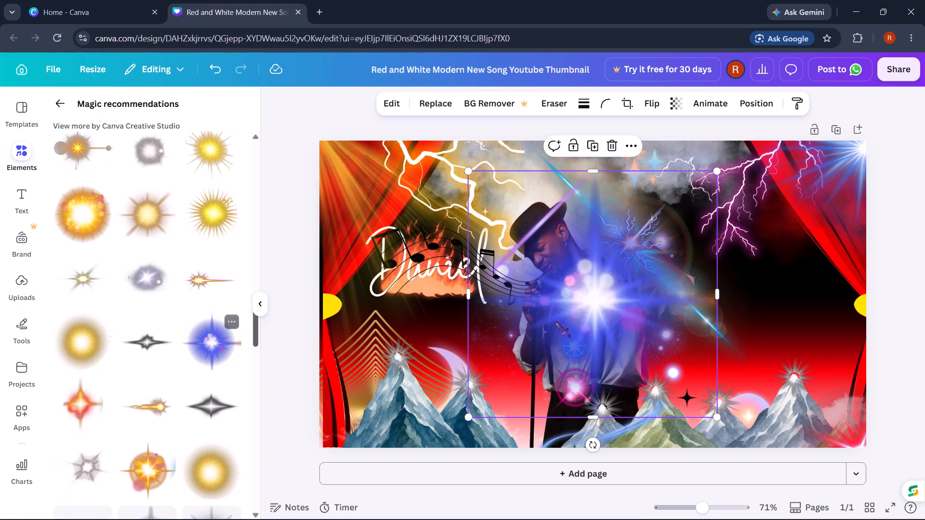
pyautogui.moveTo(616, 256); pyautogui.dragTo(793, 305)
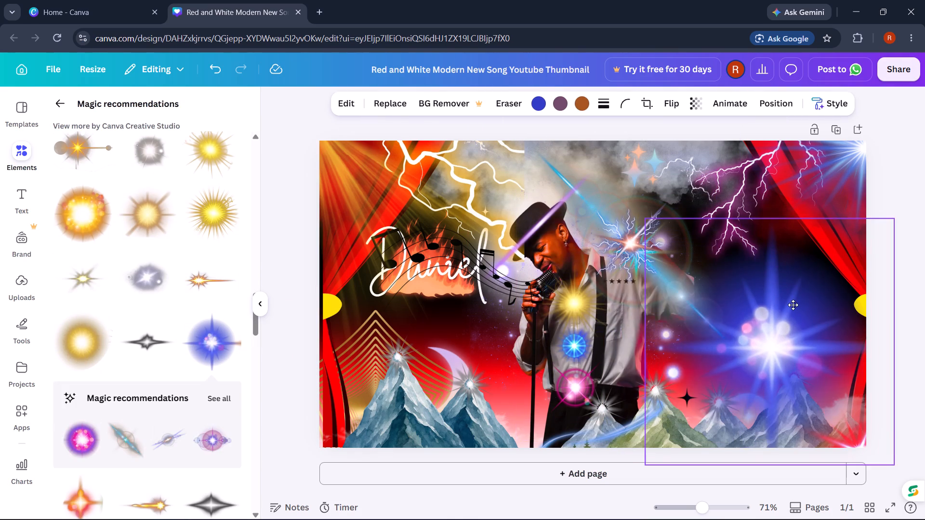
pyautogui.moveTo(793, 305); pyautogui.dragTo(798, 280)
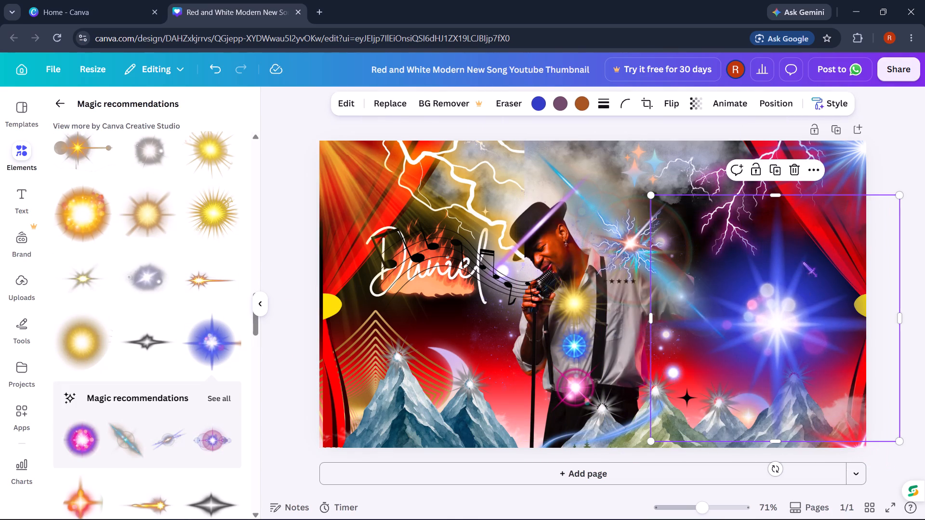
pyautogui.moveTo(901, 198); pyautogui.dragTo(749, 336)
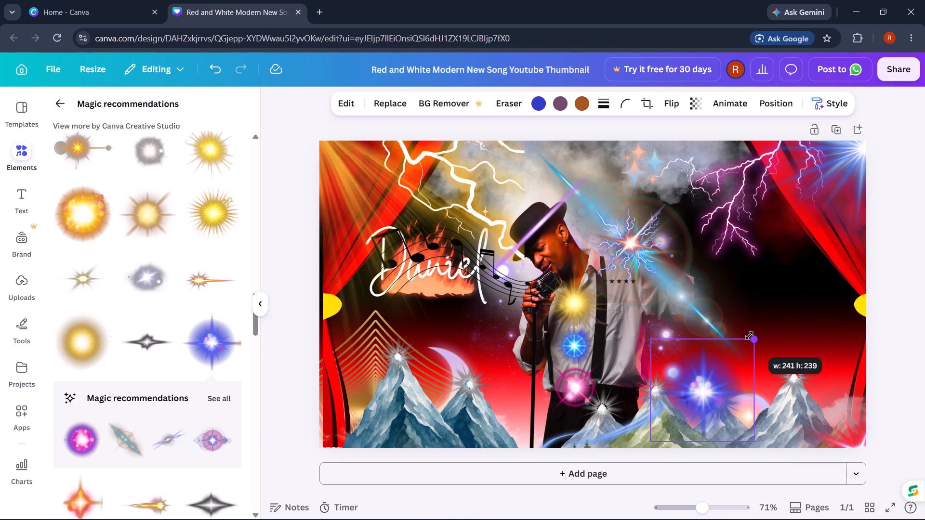
# Place the small blue flare at the foot of the microphone stand, partly overlapping the thumbnail's bottom edge.
pyautogui.moveTo(677, 380); pyautogui.dragTo(469, 404)
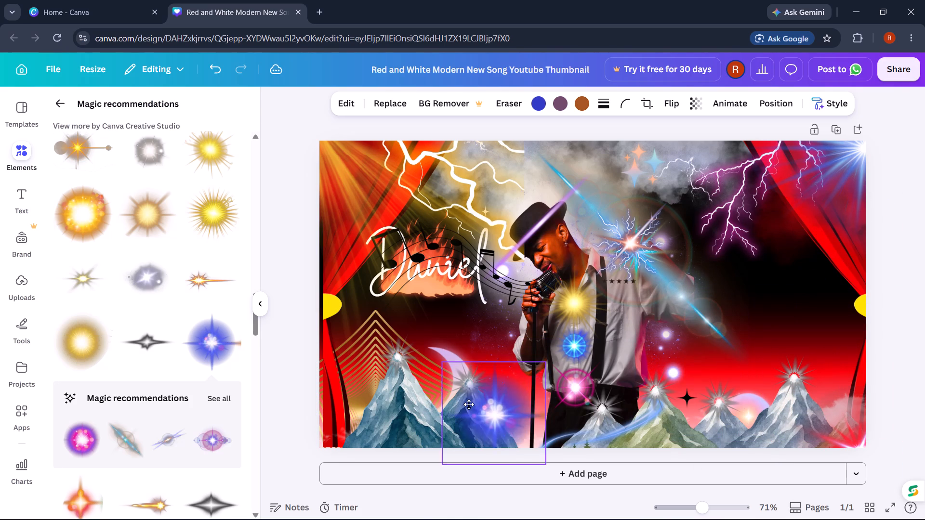
pyautogui.moveTo(469, 404); pyautogui.dragTo(484, 448)
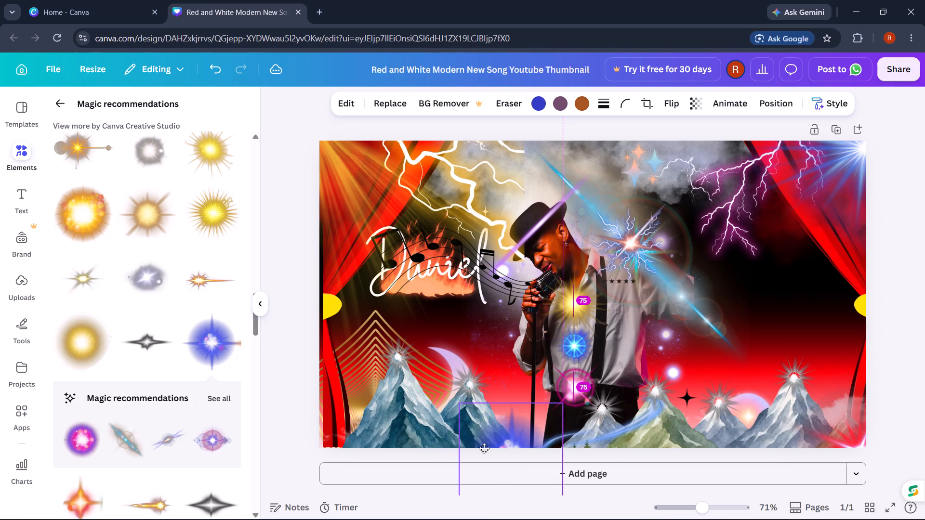
pyautogui.moveTo(484, 448); pyautogui.dragTo(510, 449)
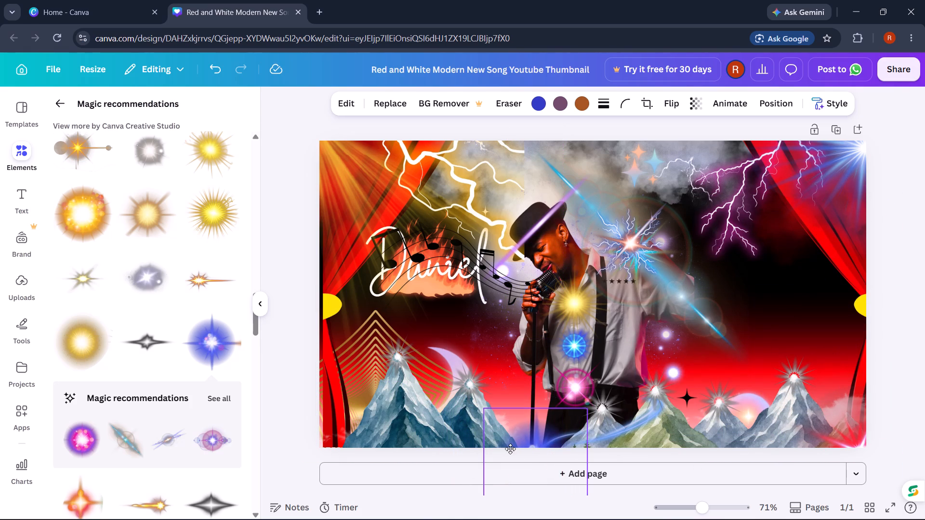
pyautogui.moveTo(510, 449); pyautogui.dragTo(506, 442)
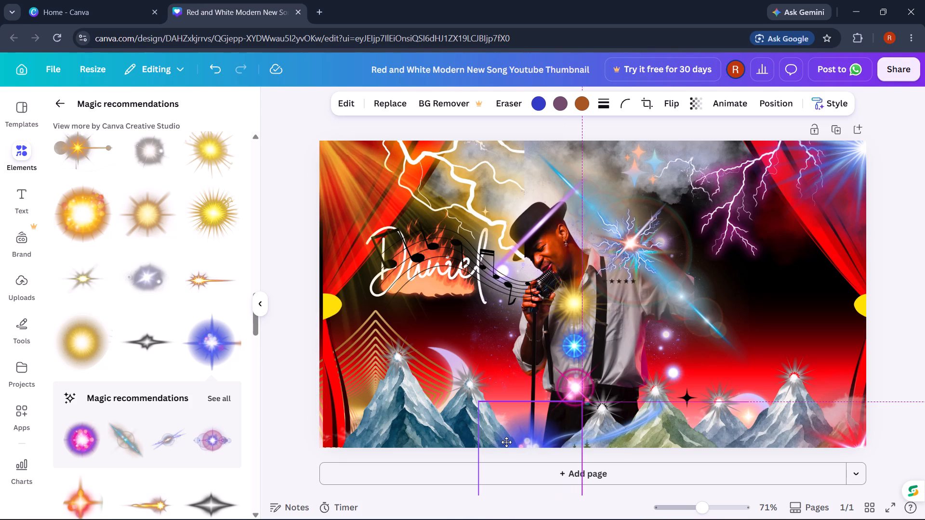
pyautogui.moveTo(506, 442); pyautogui.dragTo(508, 449)
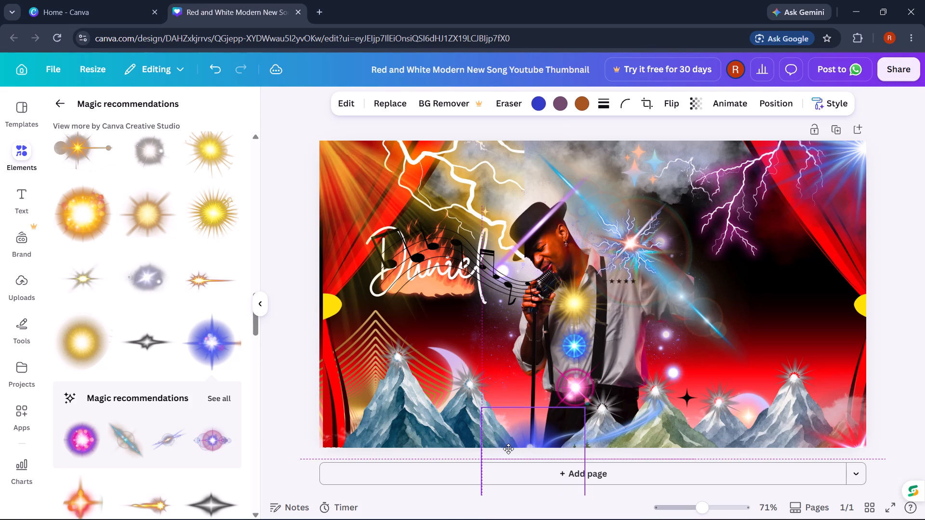
pyautogui.moveTo(508, 449); pyautogui.dragTo(507, 449)
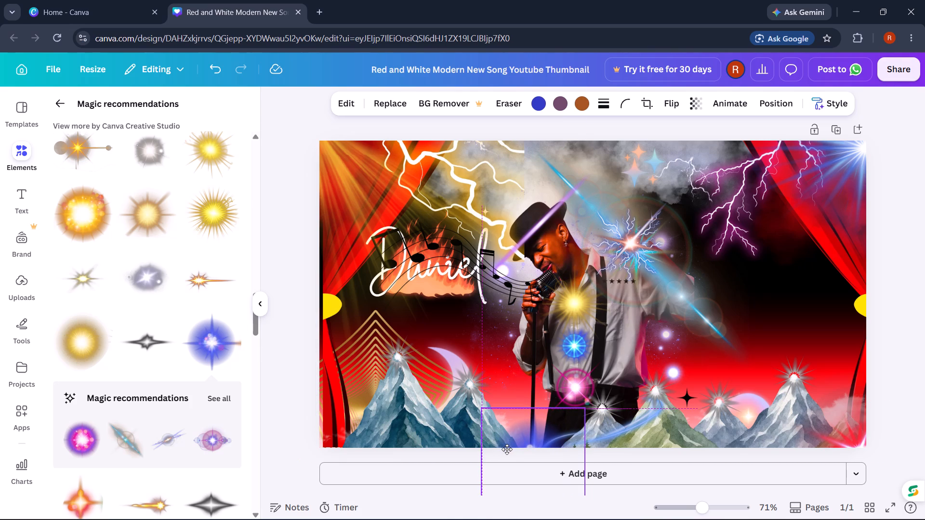
pyautogui.moveTo(507, 449); pyautogui.dragTo(507, 442)
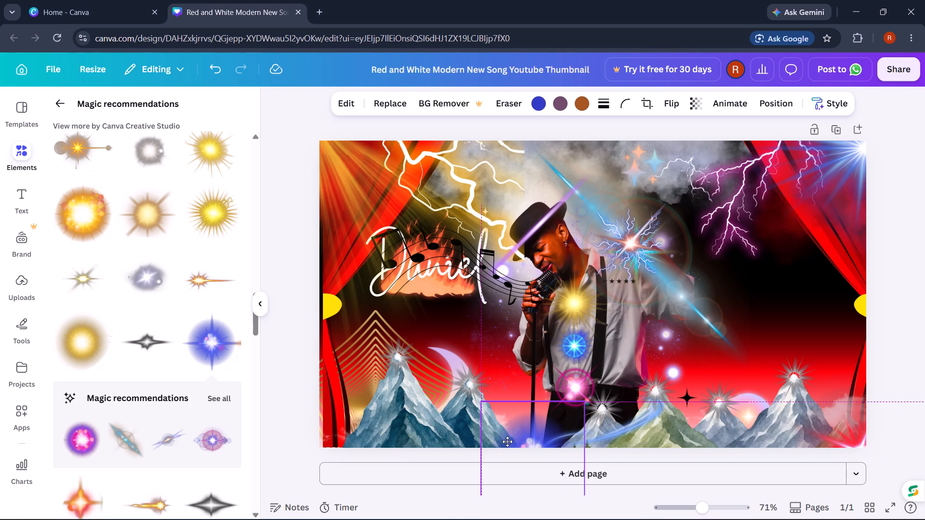
pyautogui.moveTo(507, 442); pyautogui.dragTo(506, 424)
pyautogui.click(924, 213)
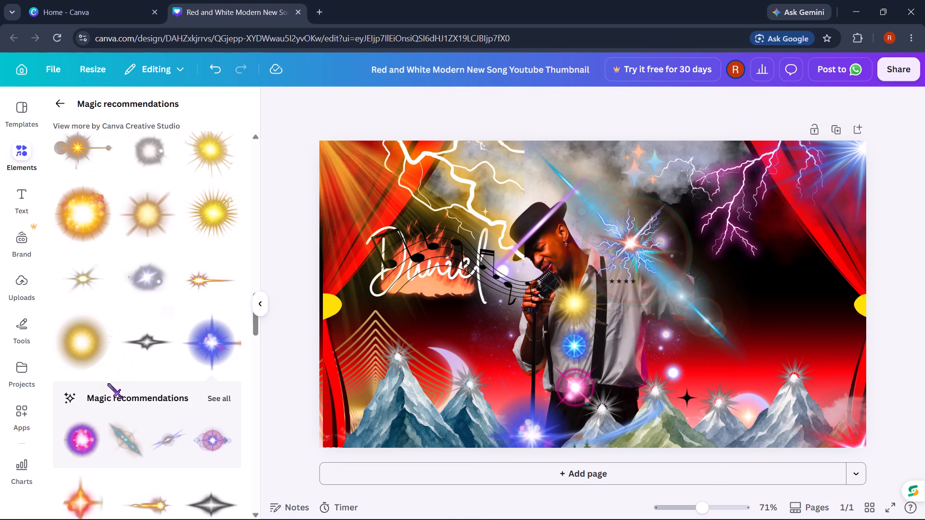
# Add the purple lens flare with circular halos, shrink it and place it above the tall grey mountain, near the curtain's yellow tie.
pyautogui.click(214, 436)
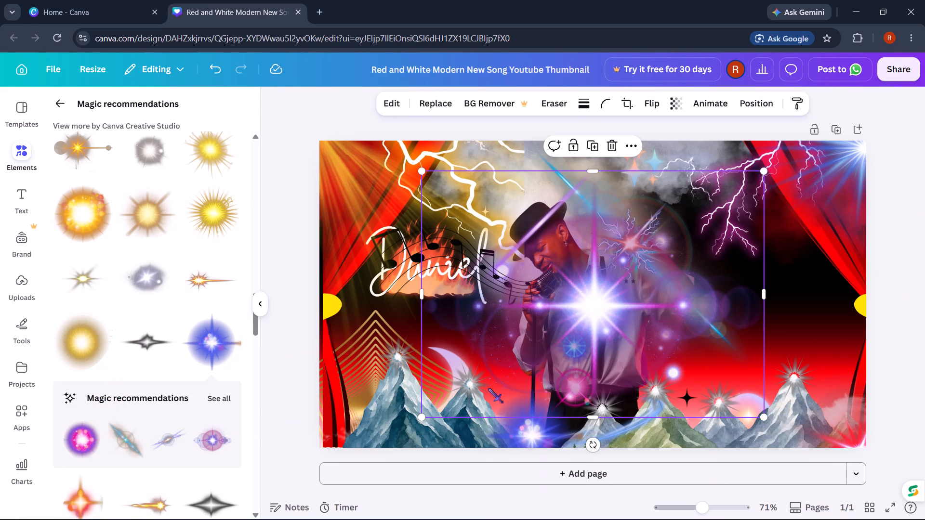
pyautogui.moveTo(595, 293); pyautogui.dragTo(532, 358)
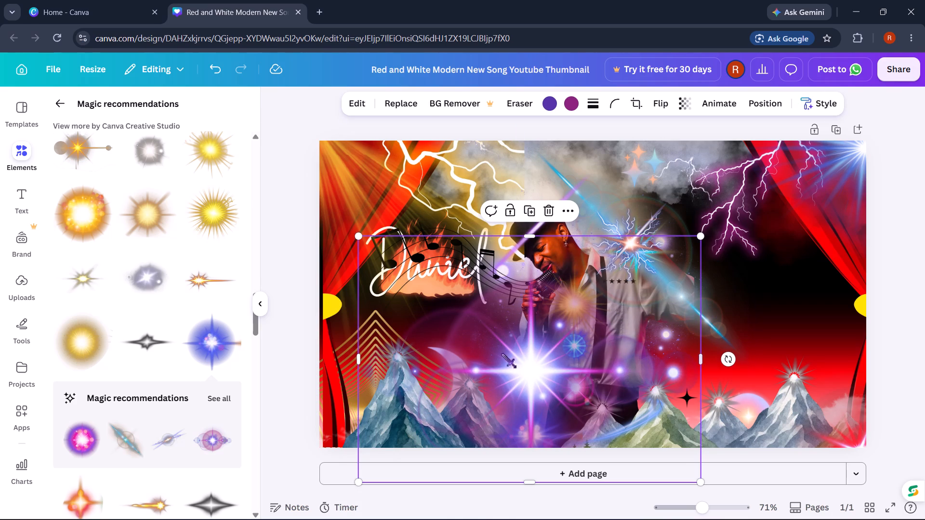
pyautogui.moveTo(700, 237); pyautogui.dragTo(524, 377)
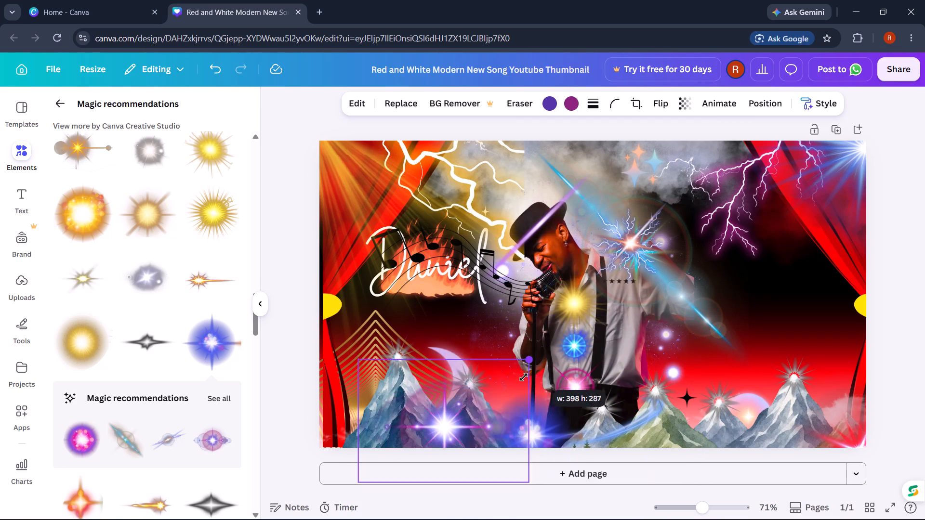
pyautogui.moveTo(524, 377); pyautogui.dragTo(519, 386)
pyautogui.moveTo(446, 404); pyautogui.dragTo(793, 300)
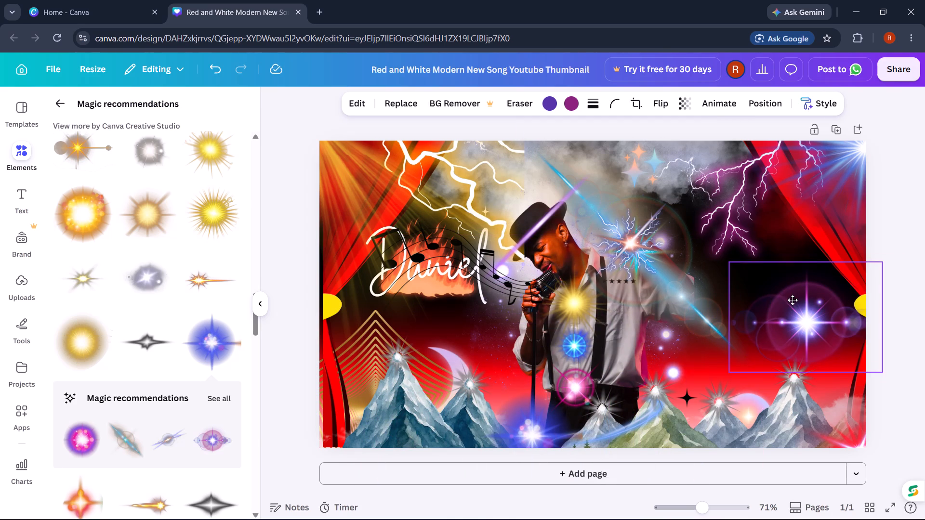
pyautogui.moveTo(793, 300); pyautogui.dragTo(797, 298)
pyautogui.click(924, 187)
pyautogui.click(768, 325)
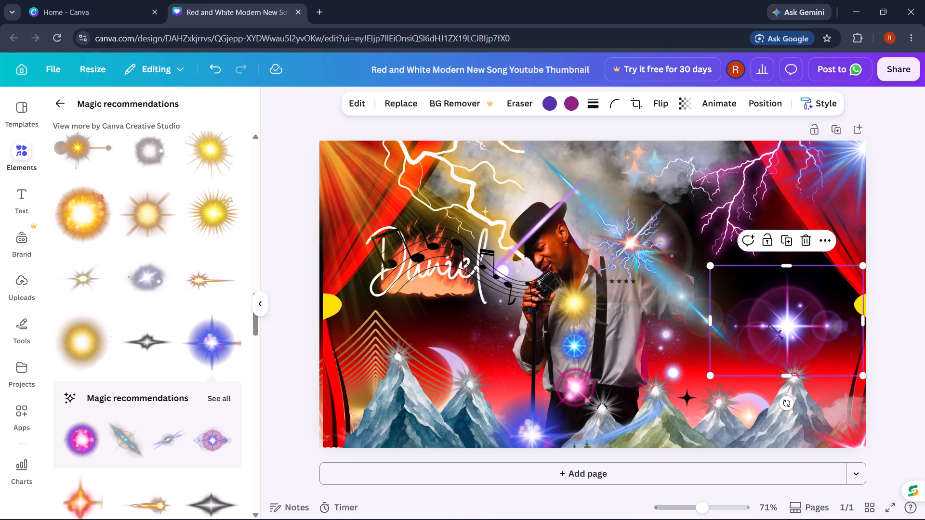
pyautogui.moveTo(860, 268); pyautogui.dragTo(818, 292)
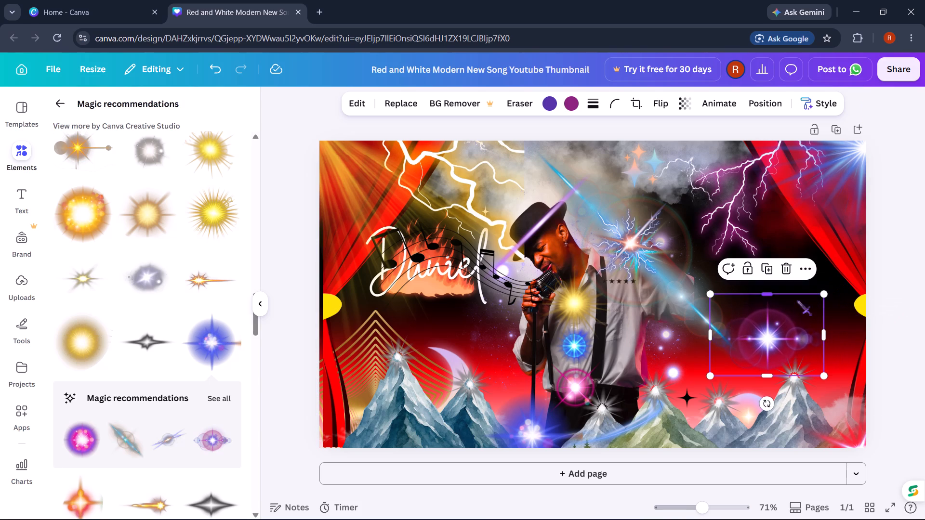
pyautogui.moveTo(782, 313); pyautogui.dragTo(804, 301)
pyautogui.click(924, 190)
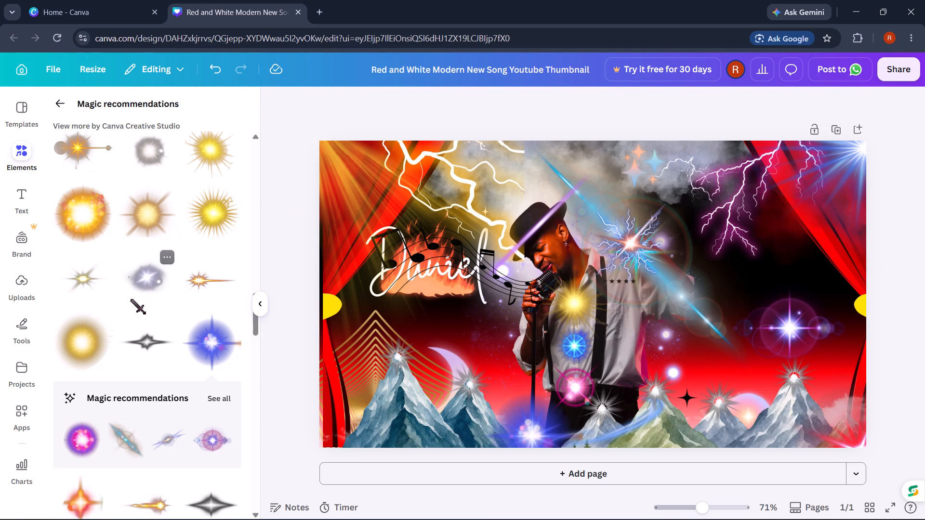
# Add the orange star flare with round brown halos and flip it both vertically and horizontally.
pyautogui.scroll(2, 130, 282)
pyautogui.click(98, 259)
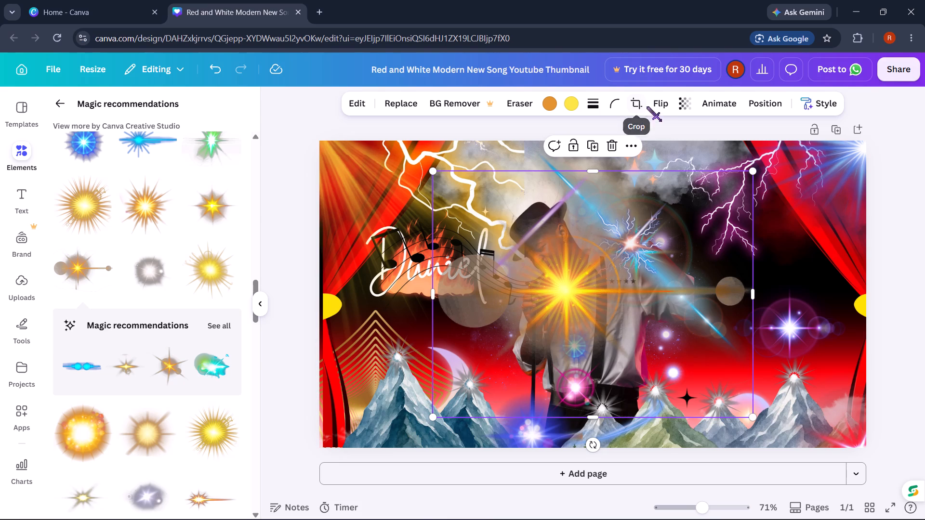
pyautogui.click(656, 102)
pyautogui.click(646, 146)
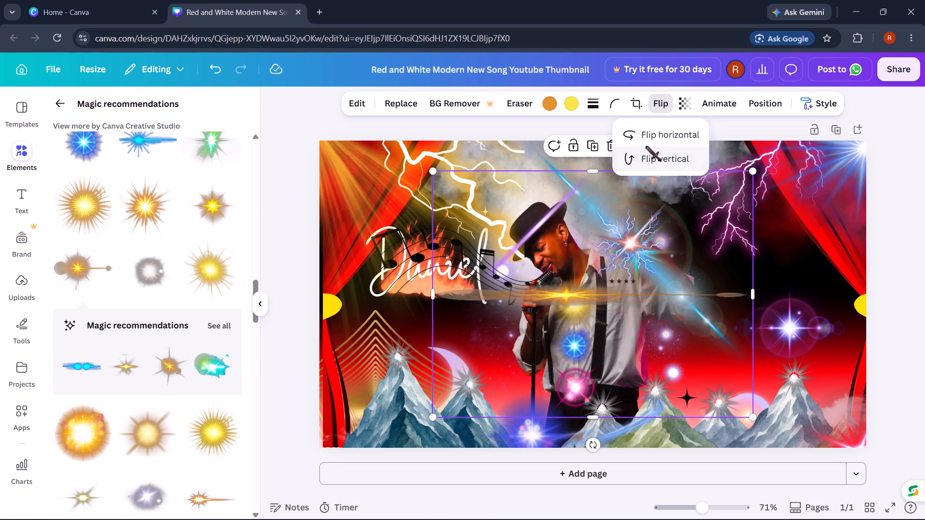
pyautogui.click(646, 138)
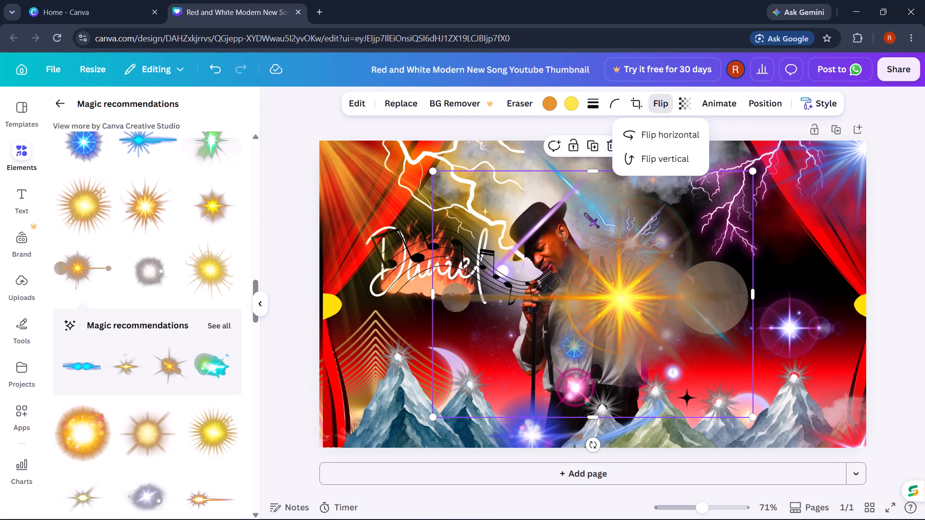
pyautogui.click(766, 164)
# Shrink the orange star flare and place it below the Daniel lettering, above the smaller blue mountain and beside the gold concentric star.
pyautogui.moveTo(617, 220); pyautogui.dragTo(617, 208)
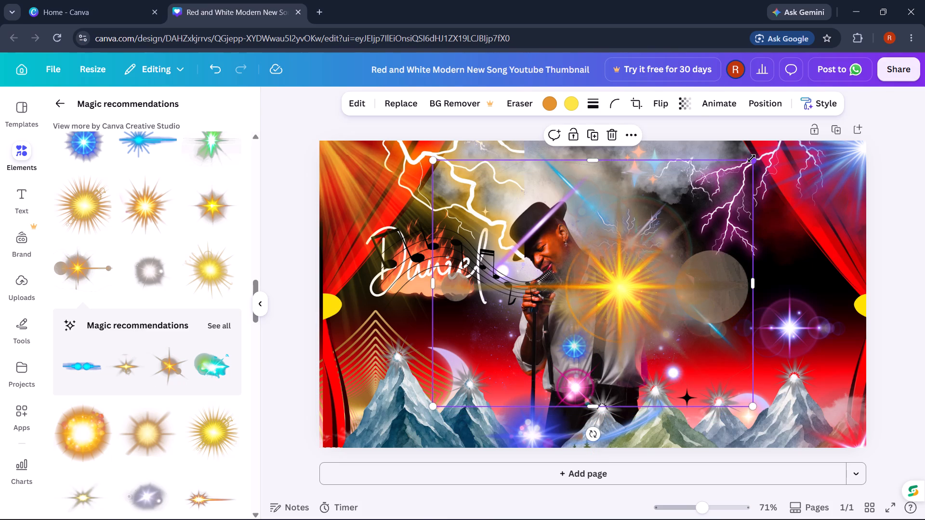
pyautogui.moveTo(752, 158); pyautogui.dragTo(515, 310)
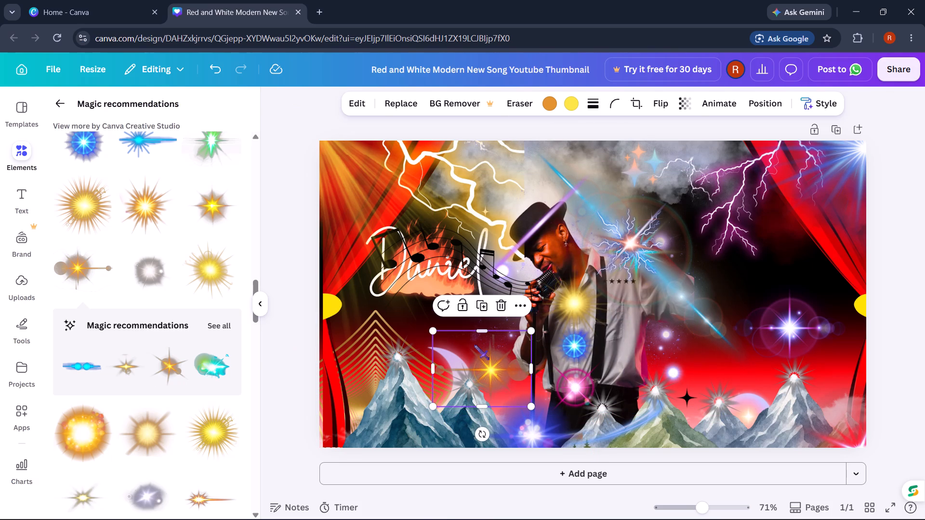
pyautogui.moveTo(475, 345); pyautogui.dragTo(449, 301)
pyautogui.click(924, 129)
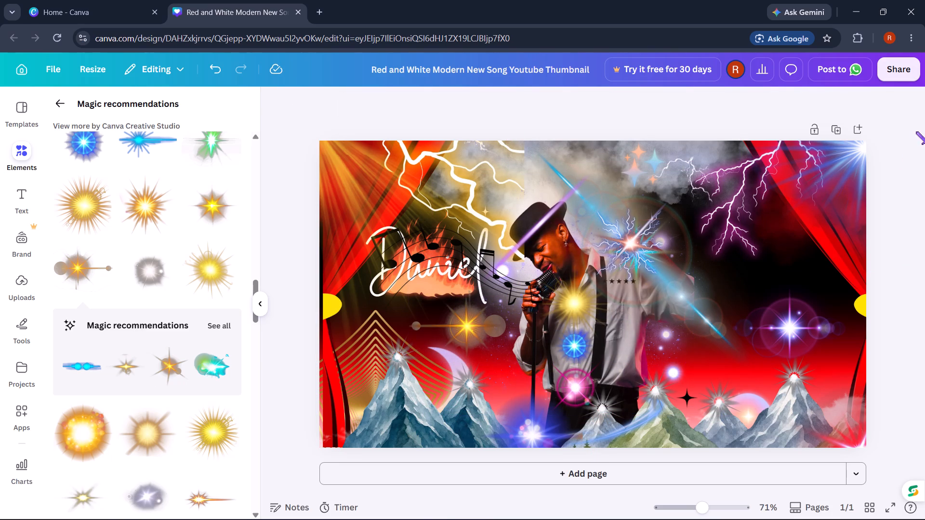
# Add the bright blue flare with two glowing orbs, shrink it and place it just above the purple lens flare.
pyautogui.click(71, 367)
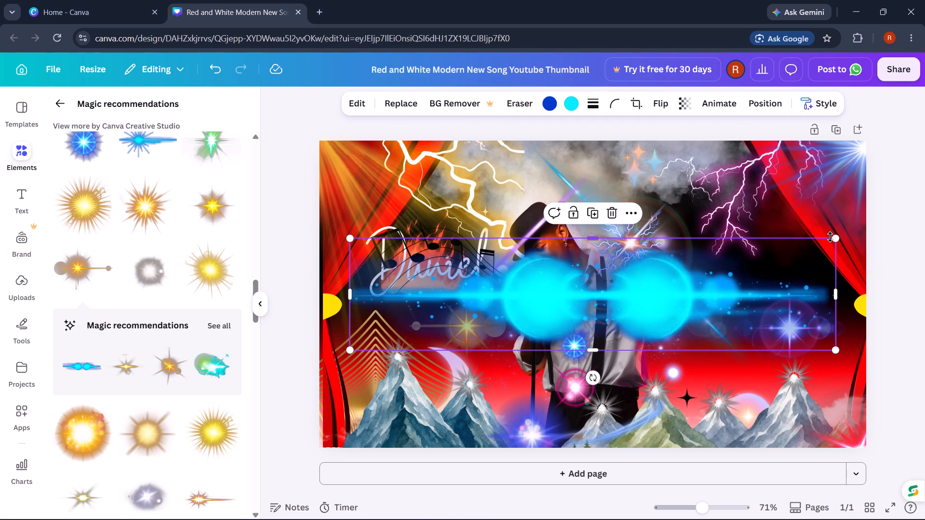
pyautogui.moveTo(831, 237); pyautogui.dragTo(545, 366)
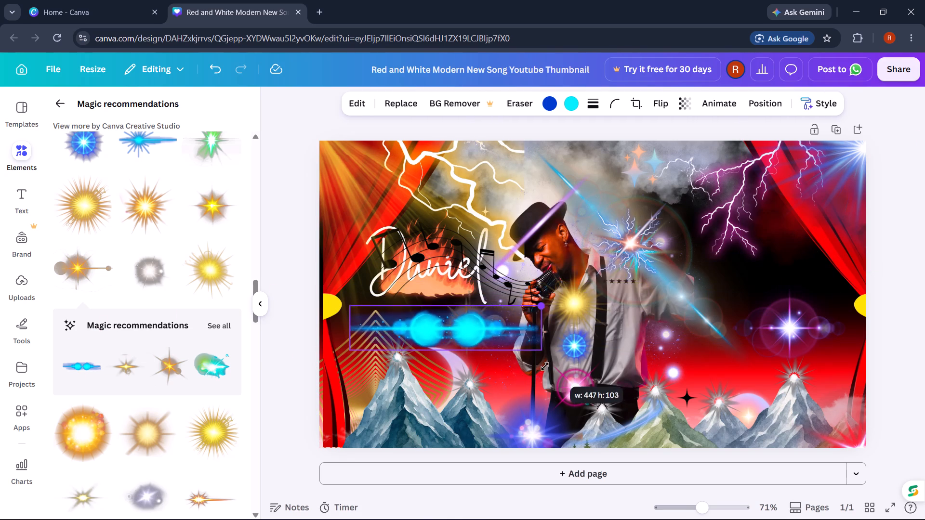
pyautogui.moveTo(545, 366); pyautogui.dragTo(507, 372)
pyautogui.moveTo(446, 338); pyautogui.dragTo(722, 313)
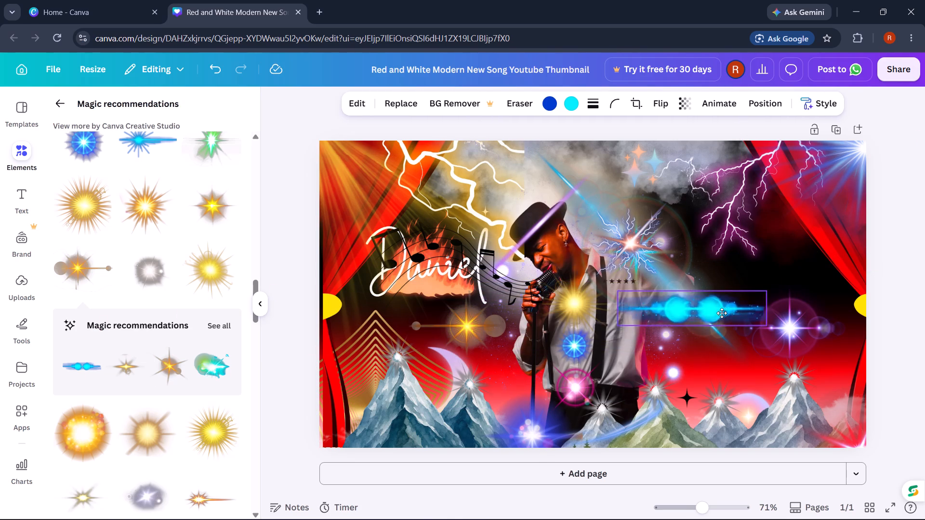
pyautogui.moveTo(722, 313); pyautogui.dragTo(786, 275)
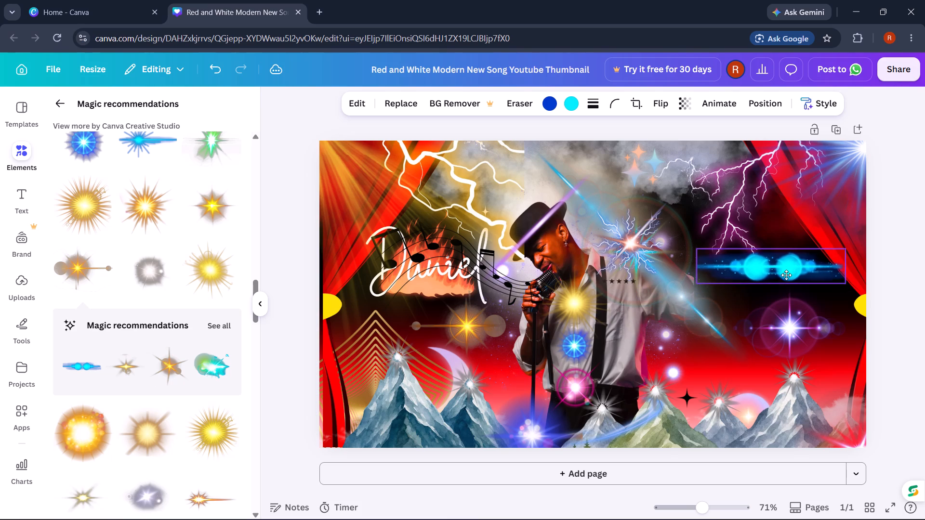
pyautogui.moveTo(786, 275); pyautogui.dragTo(798, 285)
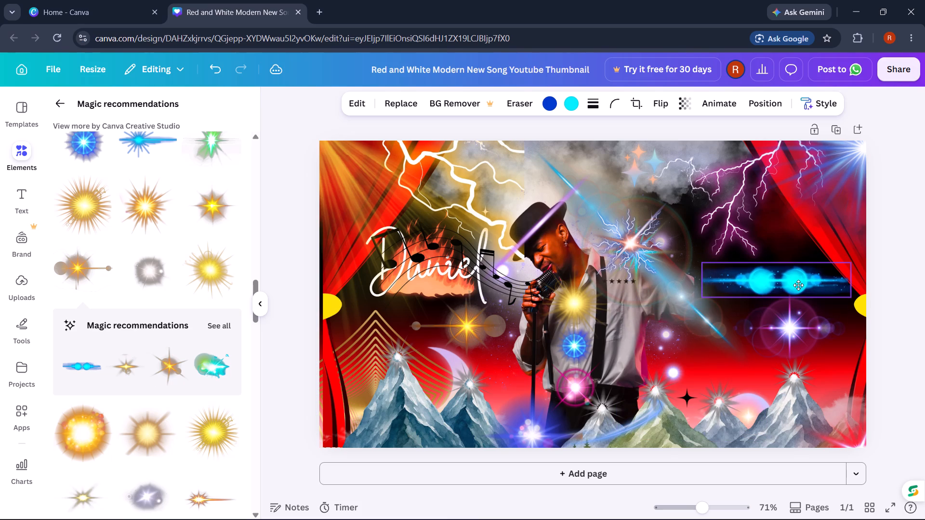
pyautogui.moveTo(798, 285); pyautogui.dragTo(786, 286)
pyautogui.click(924, 173)
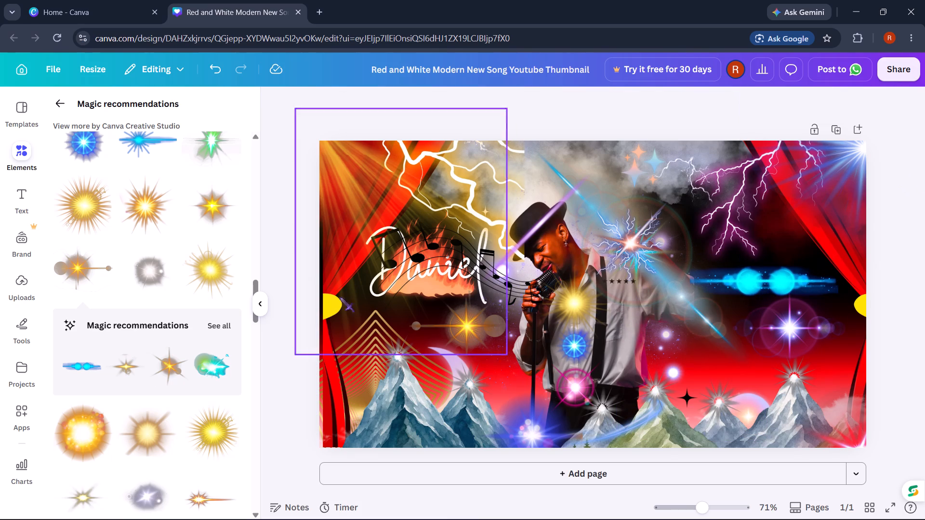
# Add the large turquoise and green light burst and centre it over the singer's body.
pyautogui.click(199, 365)
pyautogui.moveTo(592, 296); pyautogui.dragTo(561, 372)
pyautogui.moveTo(574, 361); pyautogui.dragTo(595, 262)
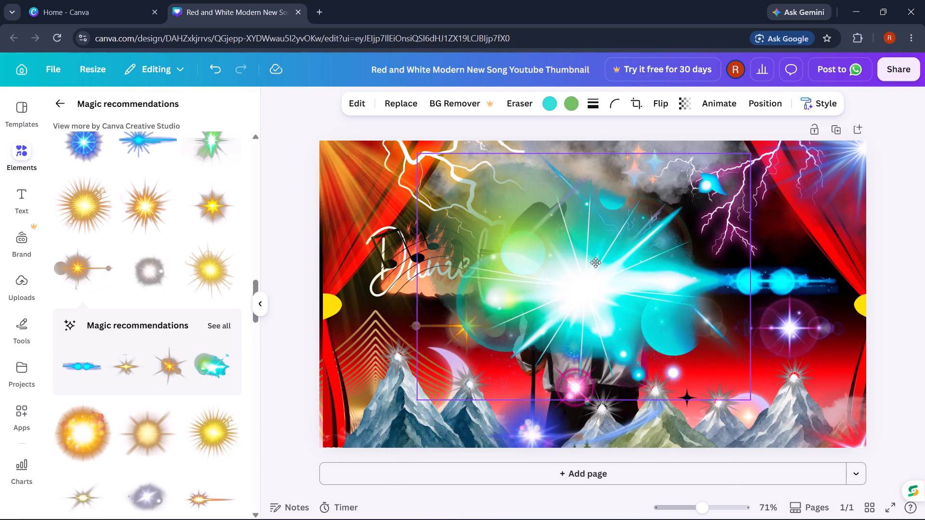
pyautogui.moveTo(595, 262); pyautogui.dragTo(597, 299)
# Move the turquoise light burst down the layer order to sit between the gold concentric star and the red gradient.
pyautogui.rightClick(583, 287)
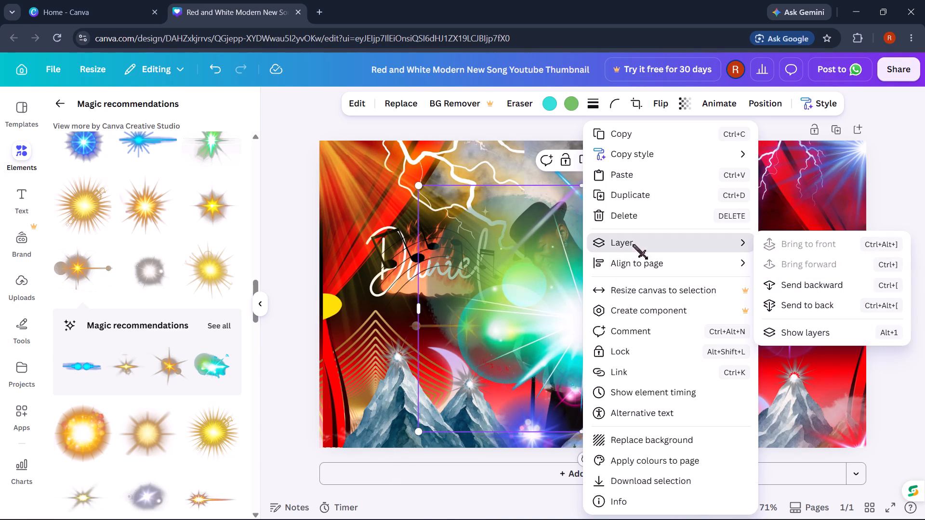
pyautogui.click(662, 238)
pyautogui.click(806, 338)
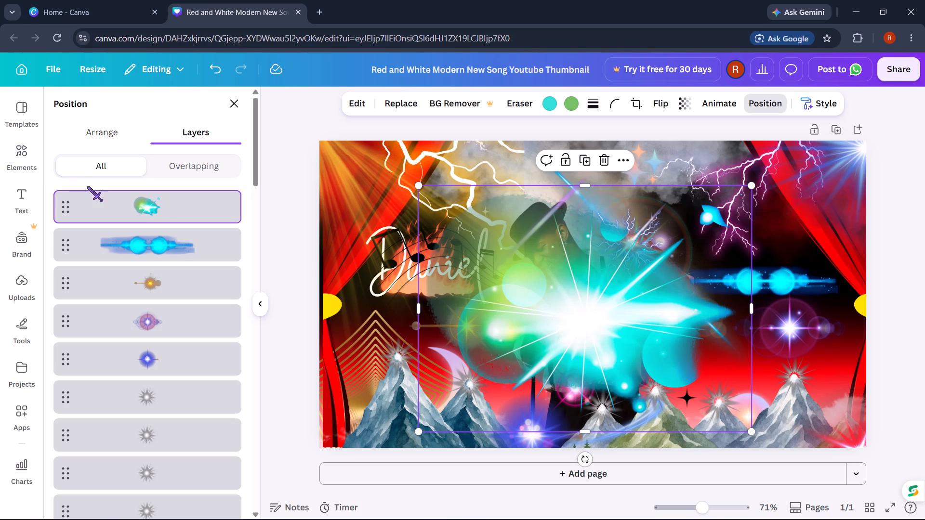
pyautogui.moveTo(124, 195); pyautogui.dragTo(140, 519)
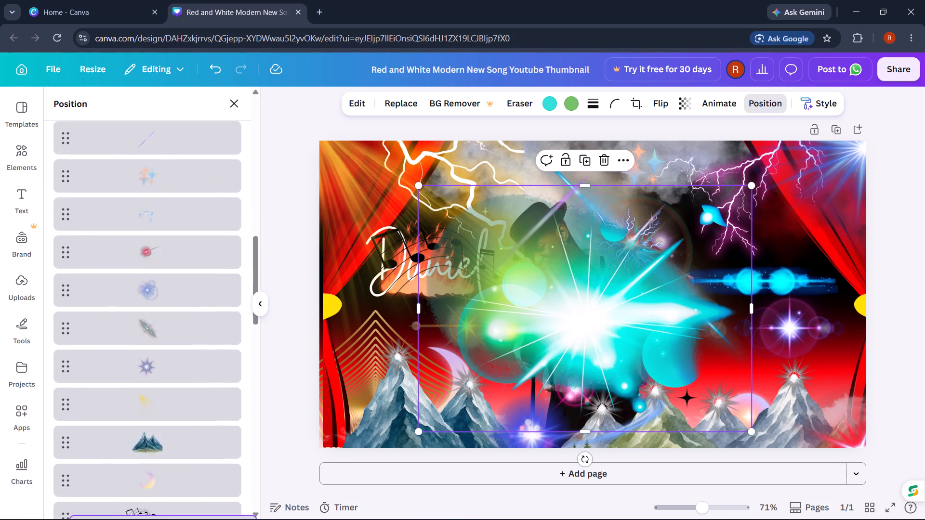
pyautogui.moveTo(140, 519); pyautogui.dragTo(113, 519)
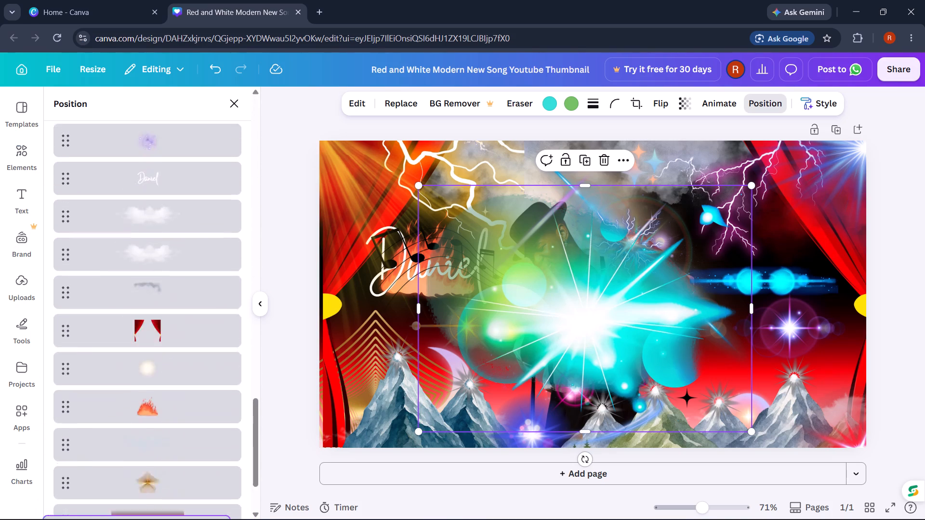
pyautogui.moveTo(113, 519); pyautogui.dragTo(143, 378)
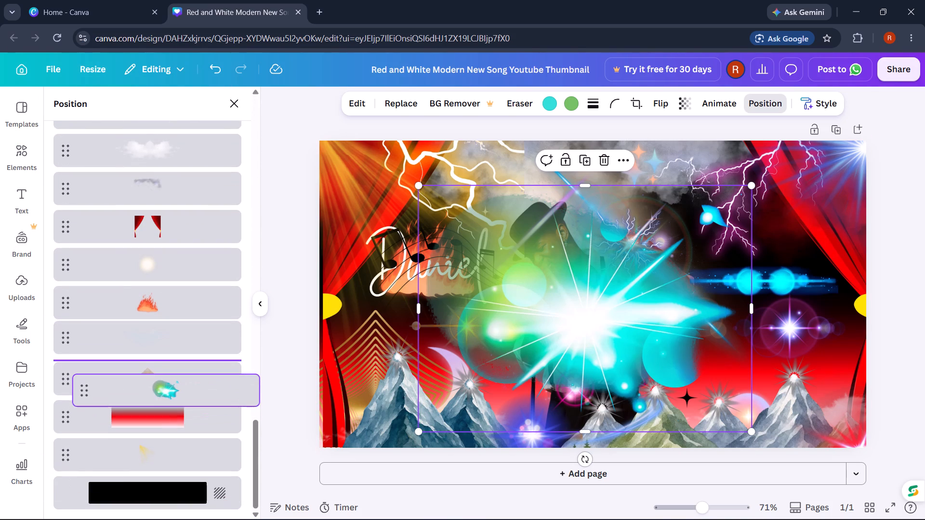
pyautogui.moveTo(143, 378); pyautogui.dragTo(138, 395)
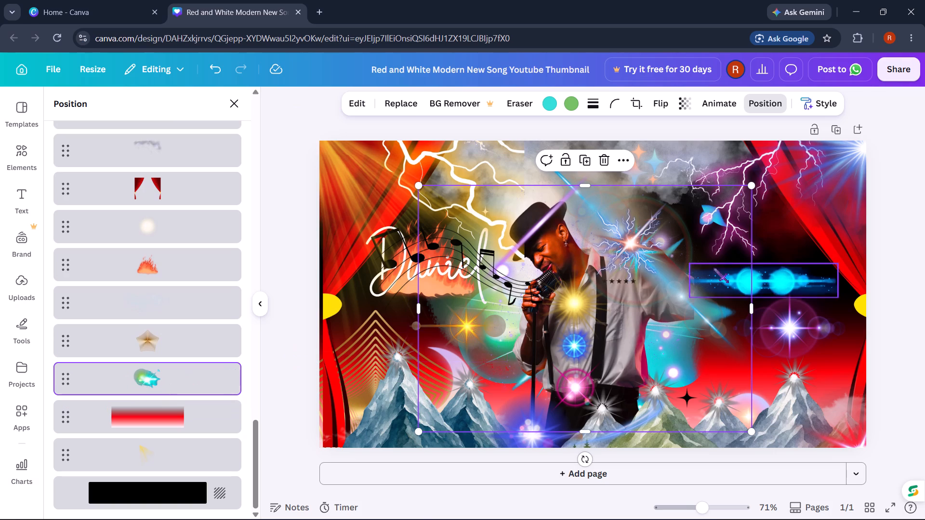
pyautogui.click(924, 143)
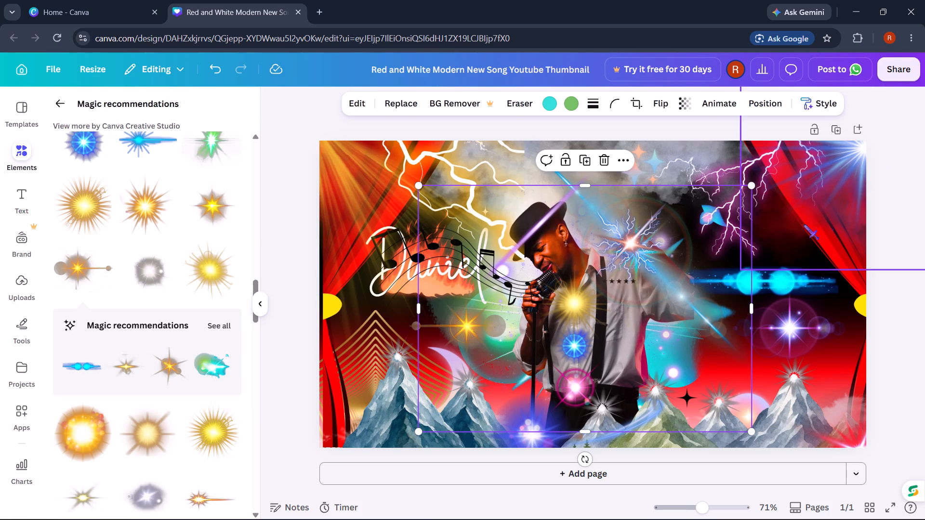
pyautogui.click(898, 244)
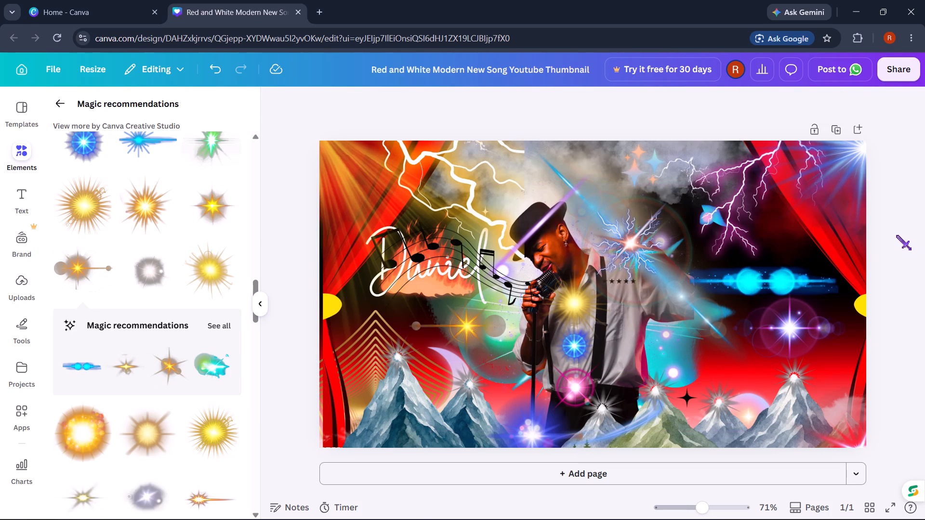
pyautogui.click(897, 235)
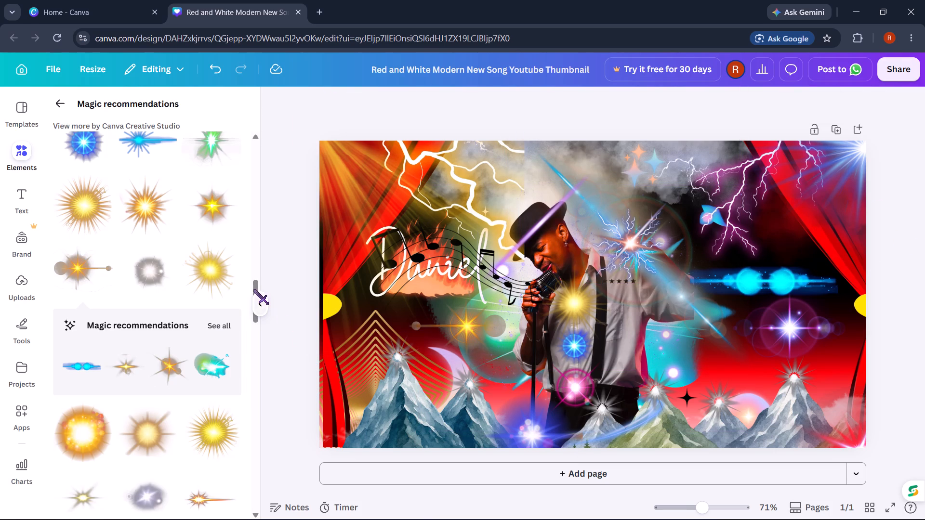
# Collapse the elements panel and try to view the thumbnail in full screen.
pyautogui.click(256, 288)
pyautogui.click(254, 287)
pyautogui.click(262, 306)
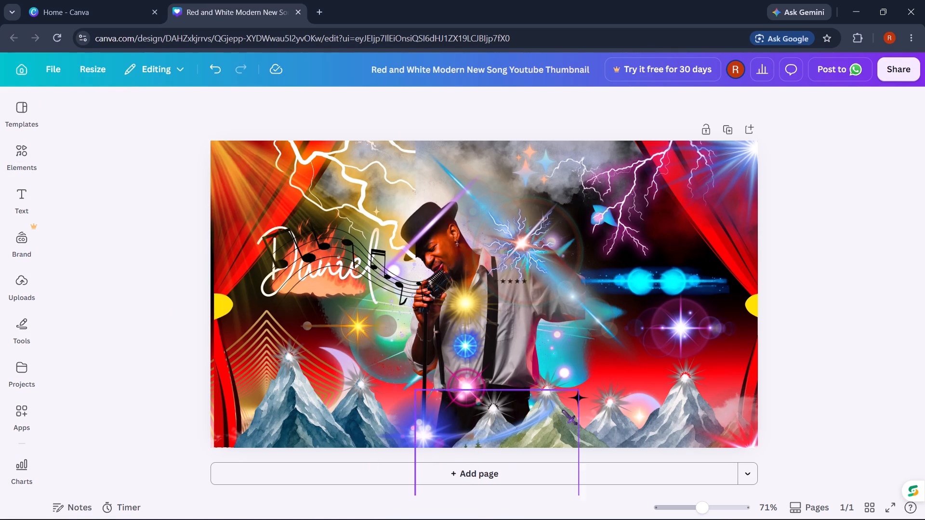
pyautogui.click(887, 509)
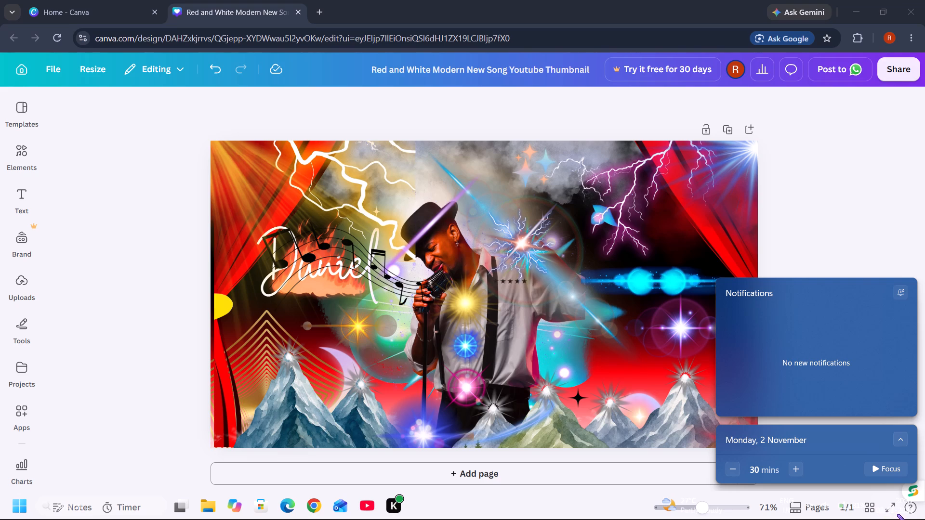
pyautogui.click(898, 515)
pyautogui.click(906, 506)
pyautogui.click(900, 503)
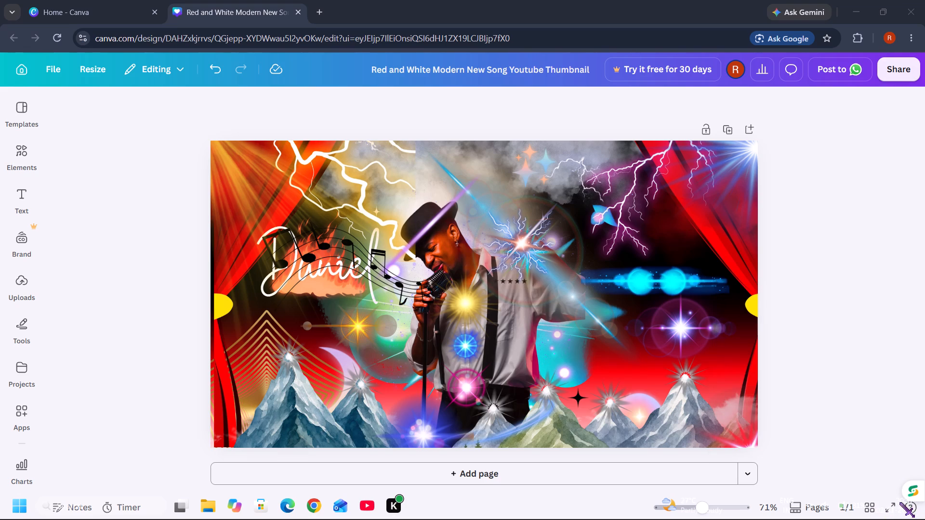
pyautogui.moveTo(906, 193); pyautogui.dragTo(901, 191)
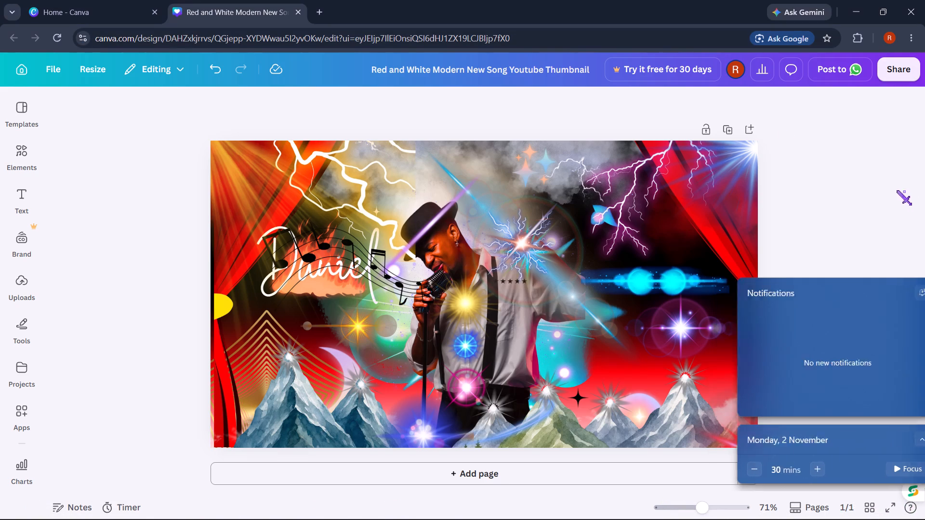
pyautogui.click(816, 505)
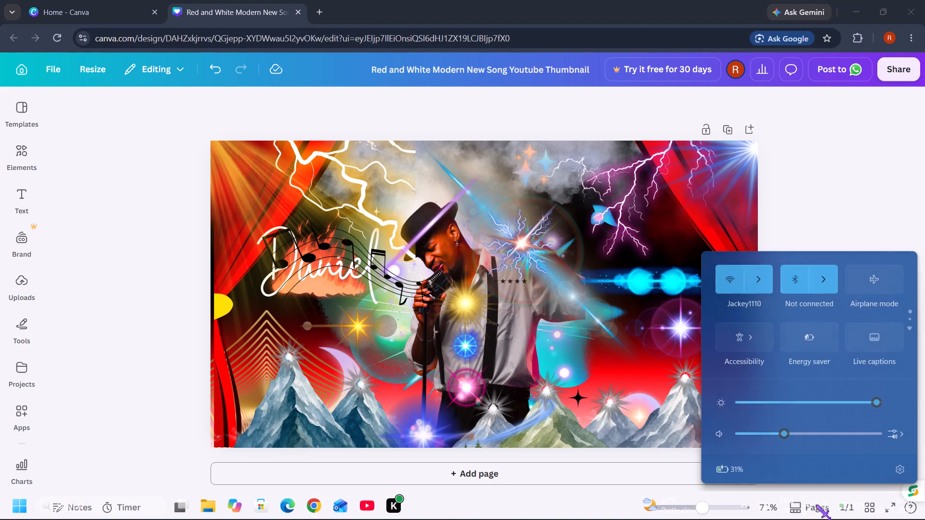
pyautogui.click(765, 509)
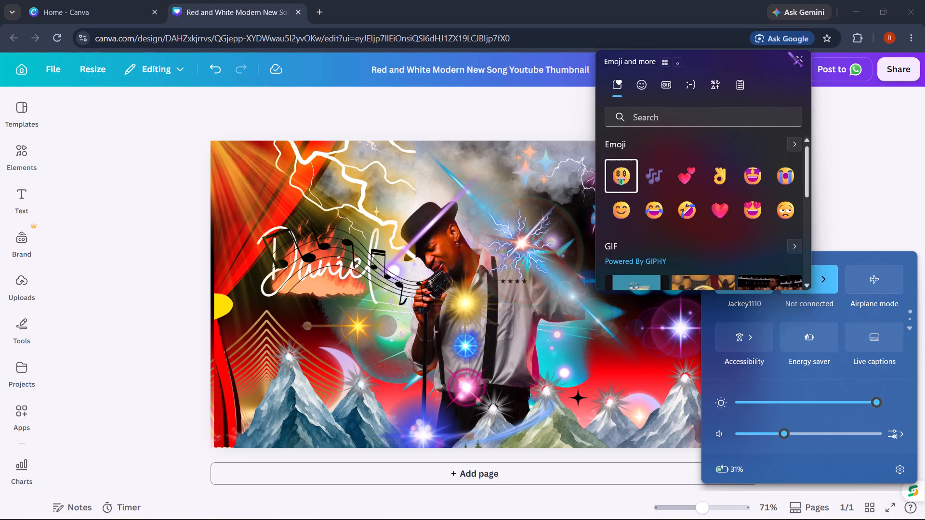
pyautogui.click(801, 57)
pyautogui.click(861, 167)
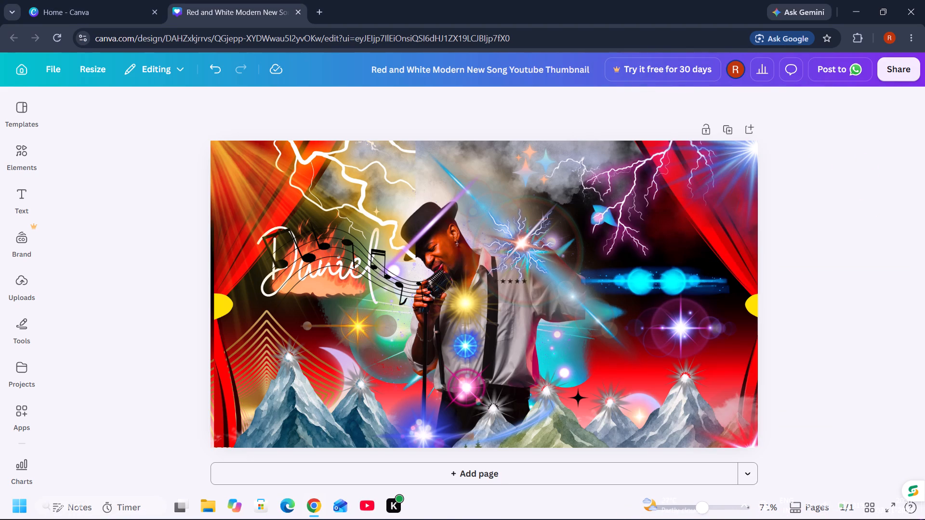
# Nudge the golden light rays in the thumbnail's upper-left corner slightly down and to the right.
pyautogui.click(273, 178)
pyautogui.moveTo(273, 178); pyautogui.dragTo(279, 191)
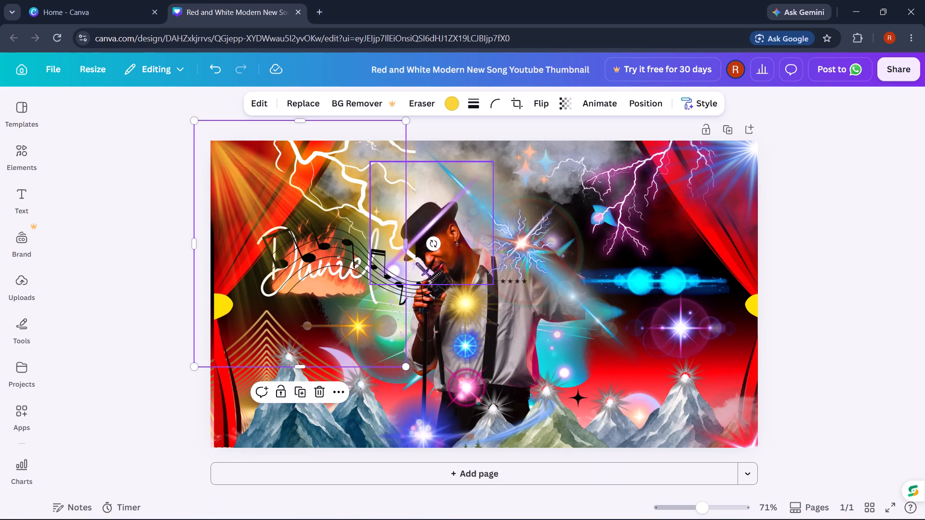
# Shift the diagonal purple light streak across the singer's hat slightly up and to the right.
pyautogui.moveTo(455, 216); pyautogui.dragTo(462, 206)
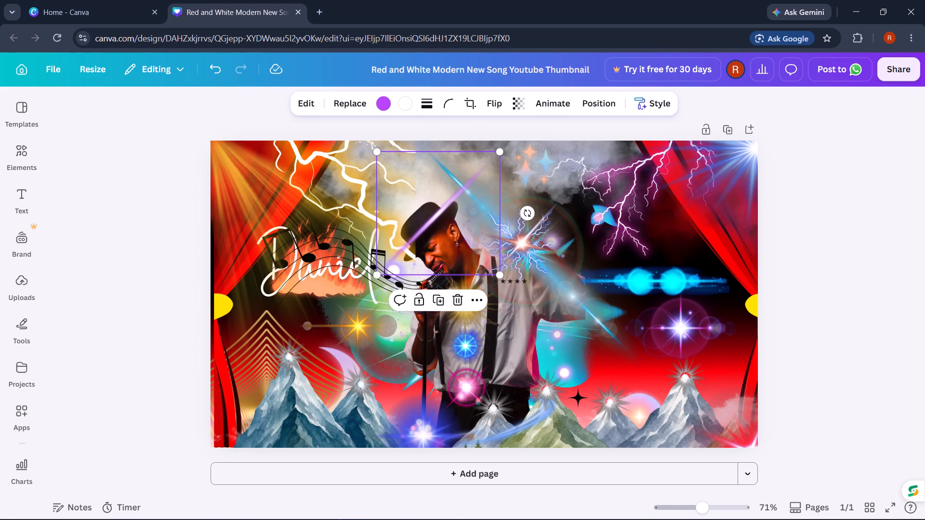